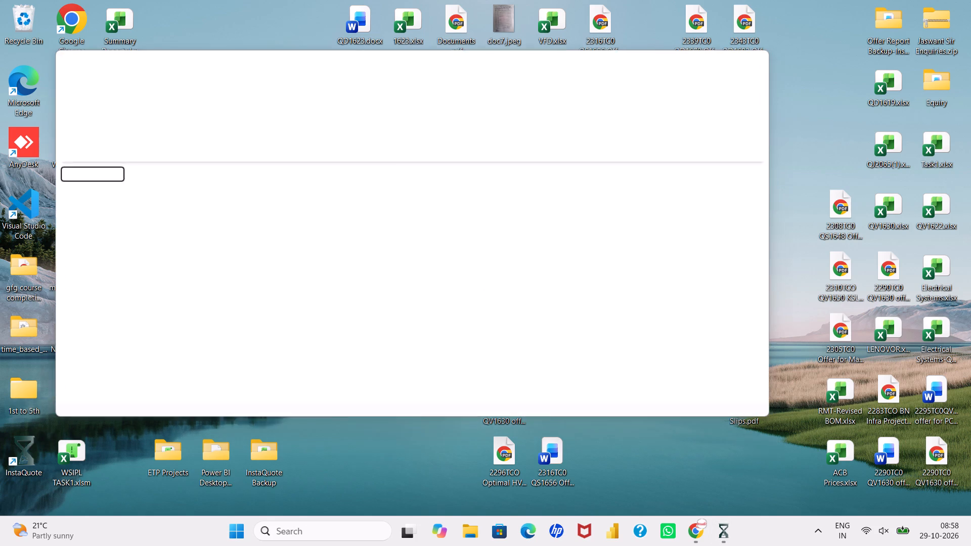
Open an existing InstaQuote project by importing the old bill of material QS1806.xlsx from the Costings folder.
click(724, 58)
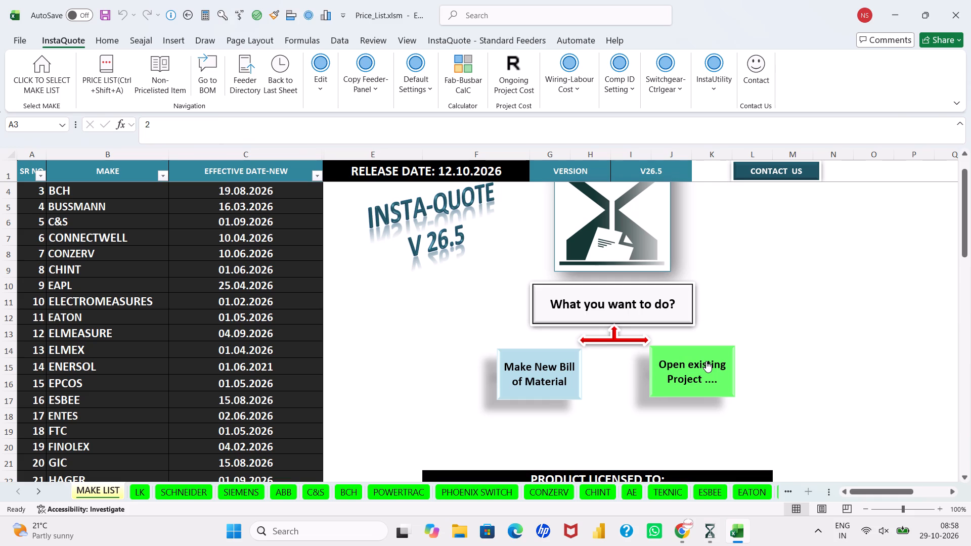
click(706, 361)
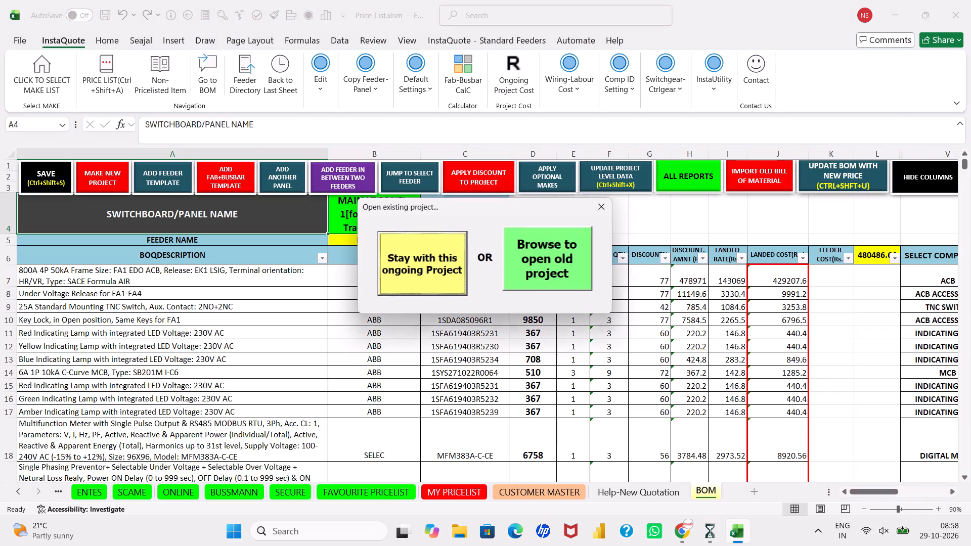
click(552, 252)
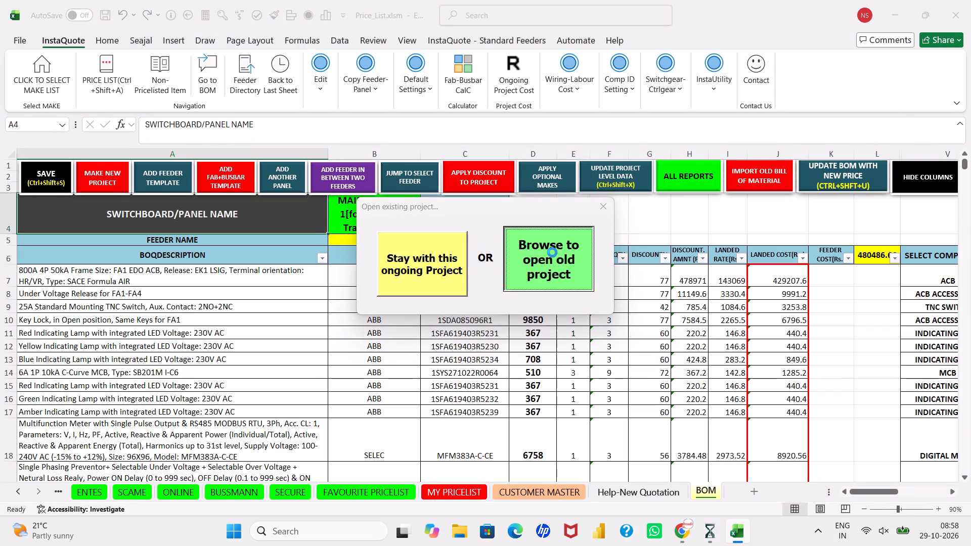
click(539, 313)
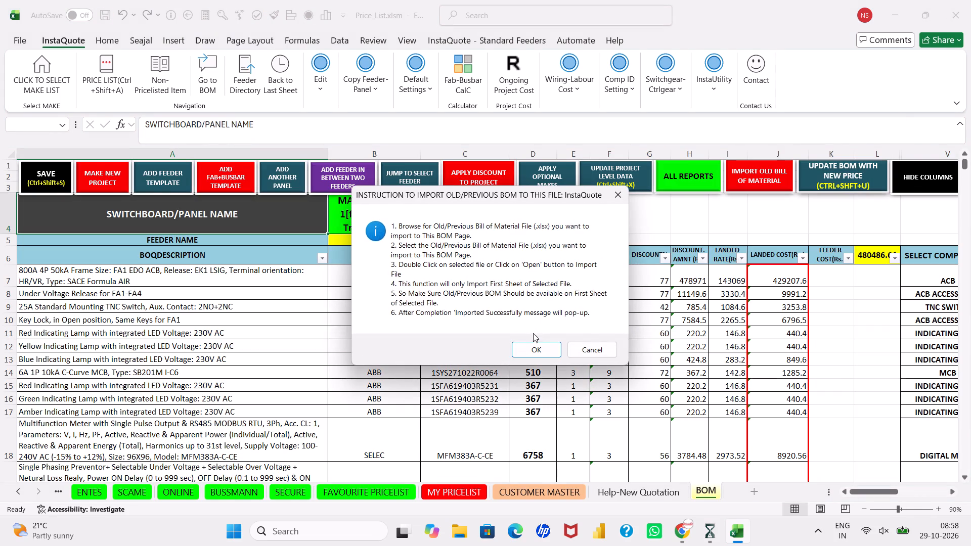
click(533, 345)
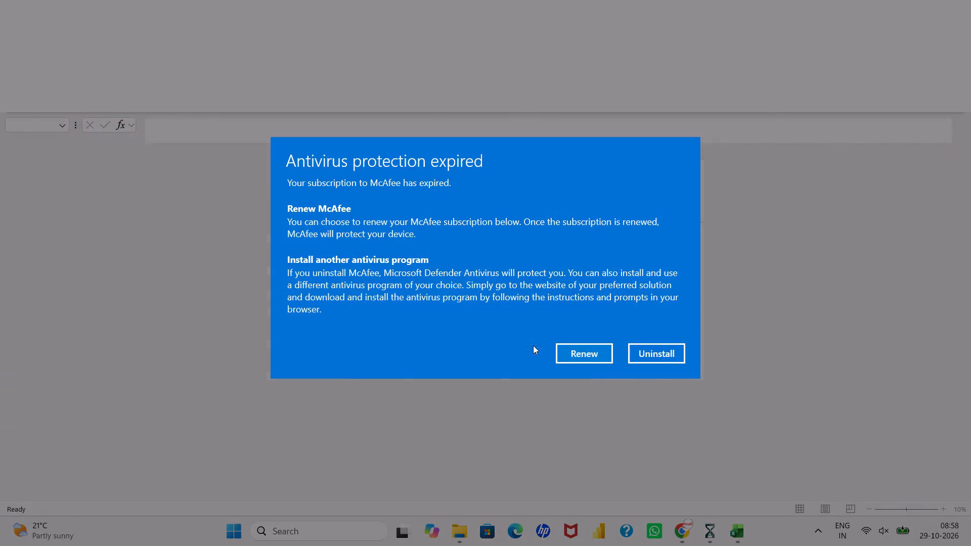
click(644, 354)
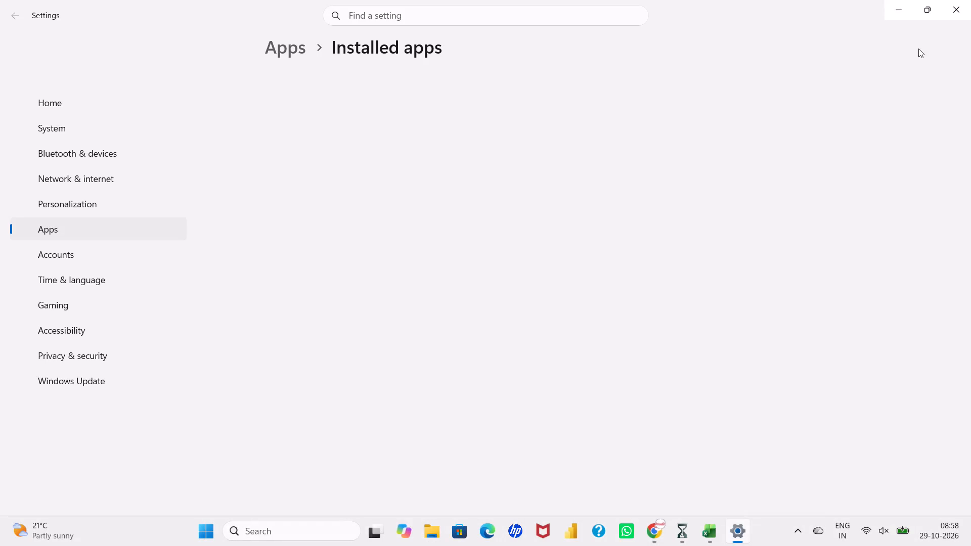
click(955, 7)
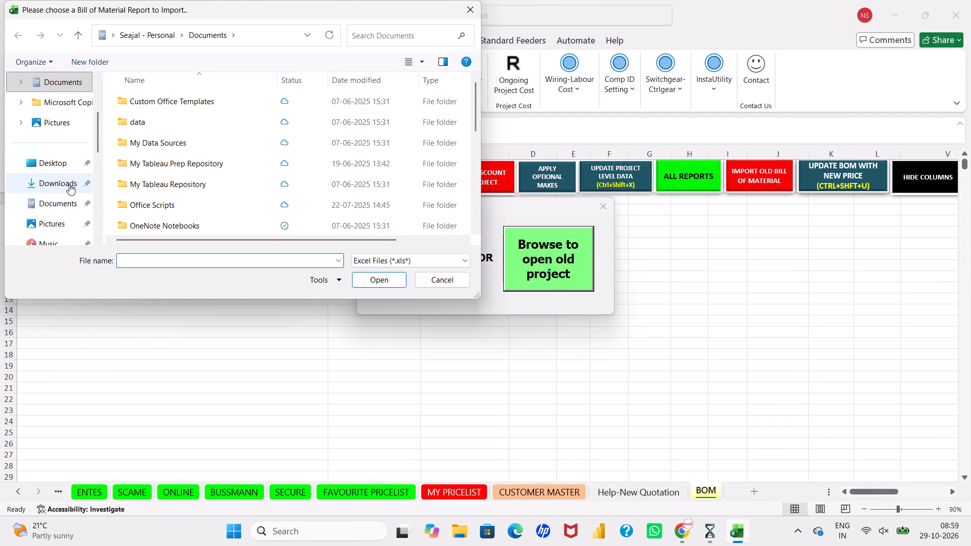
scroll(55, 206, down, 2)
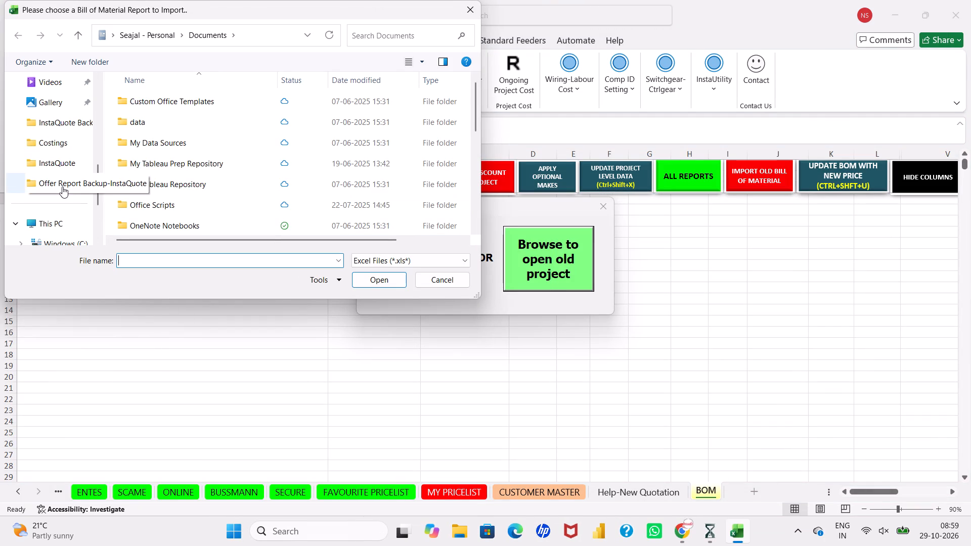
double_click(65, 133)
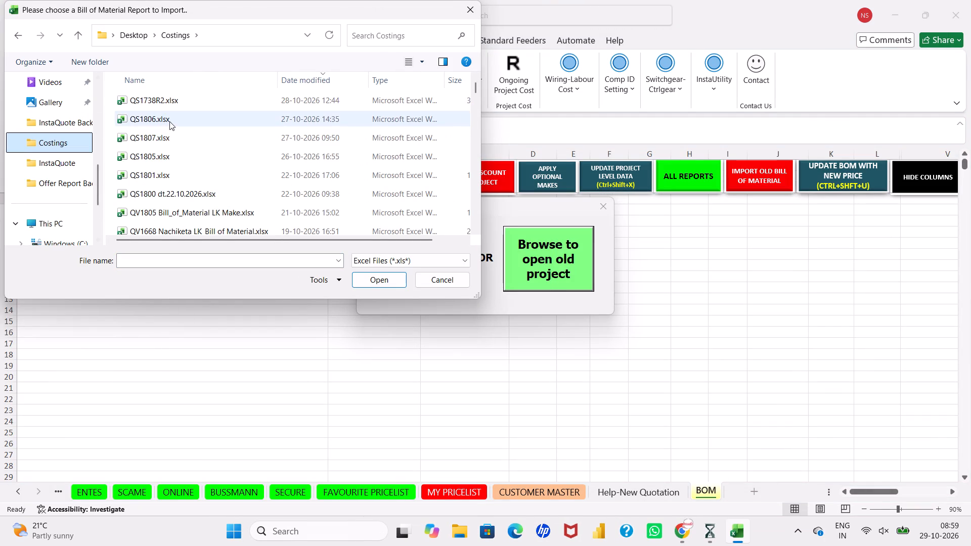
click(169, 121)
click(378, 283)
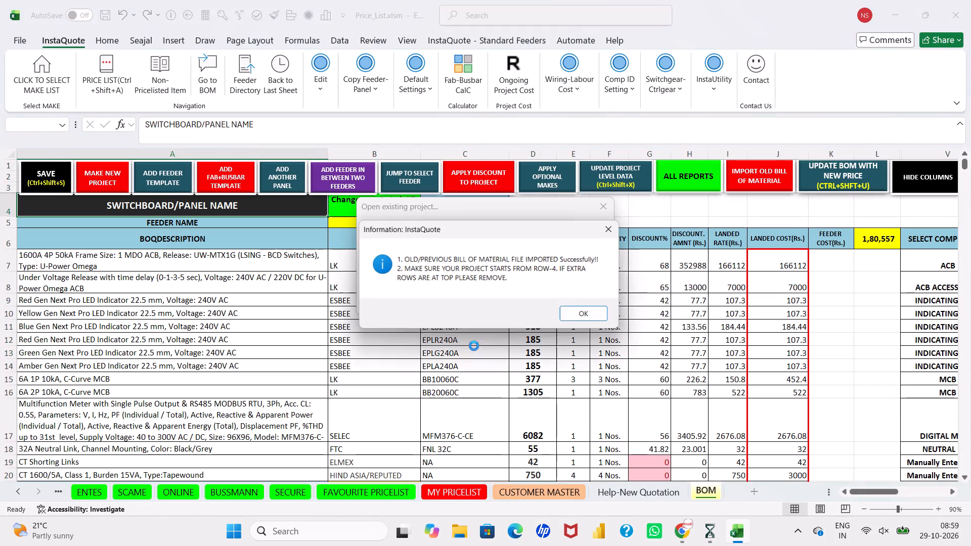
click(573, 319)
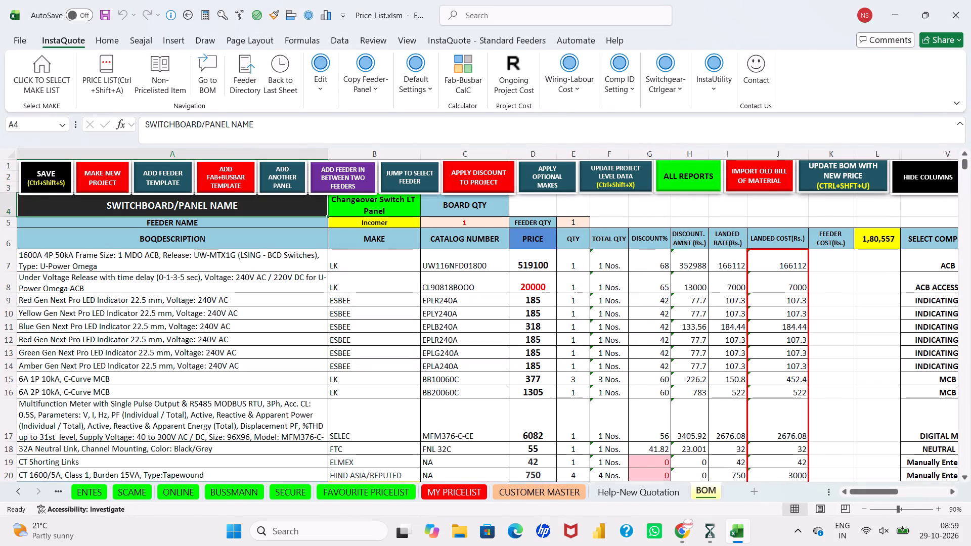
Delete the Under Voltage Release and 6A 2P 10kA C-Curve MCB rows from the O/G:1000A 3P MDO ACB feeder.
scroll(373, 331, down, 3)
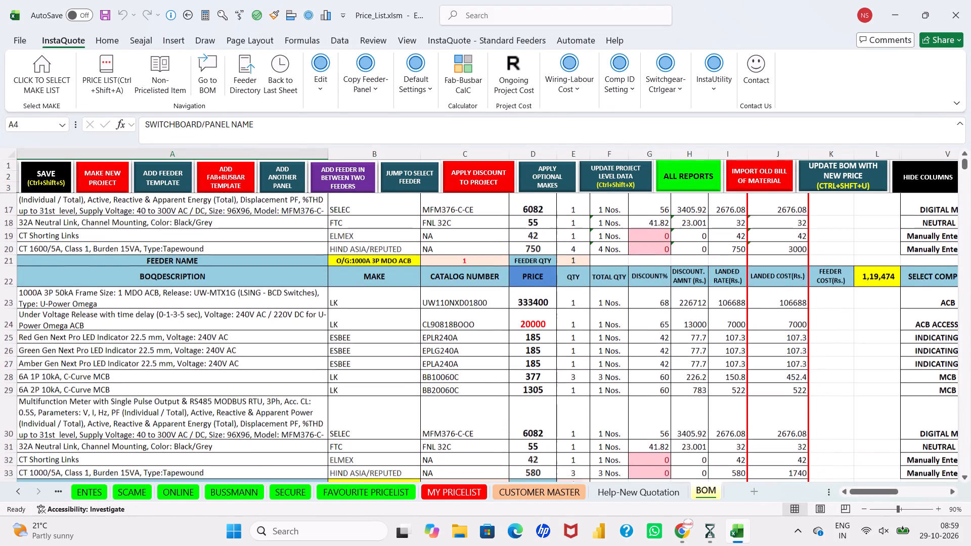
scroll(373, 331, down, 1)
click(4, 292)
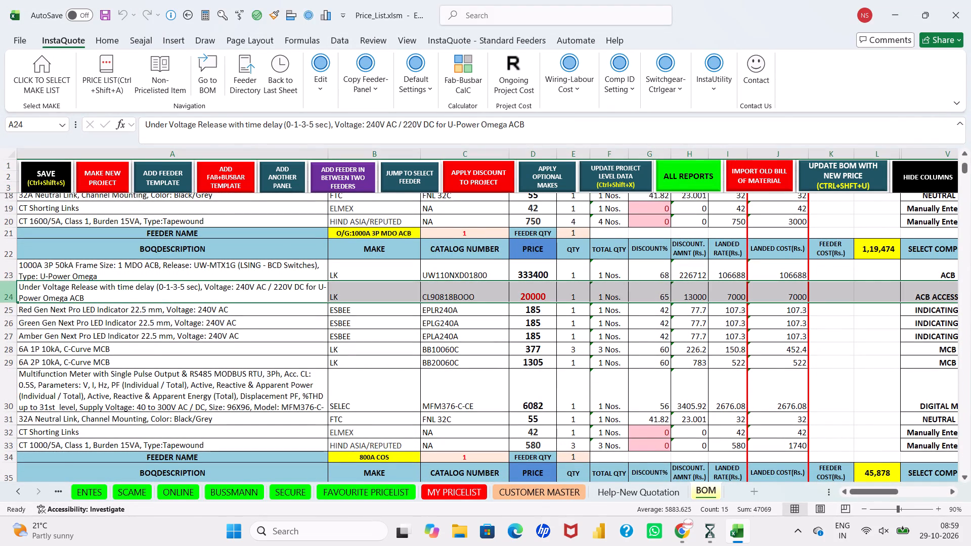
right_click(4, 292)
click(40, 191)
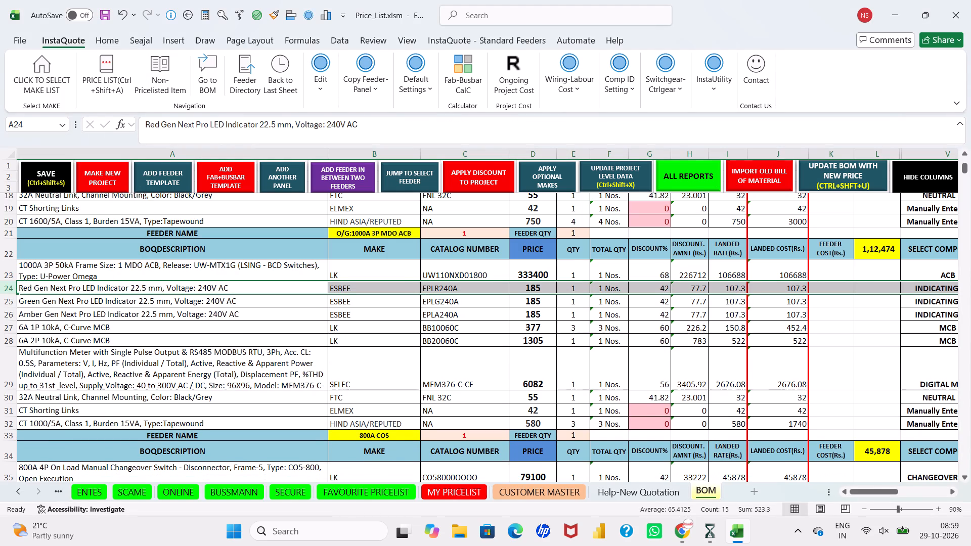
click(12, 341)
right_click(12, 341)
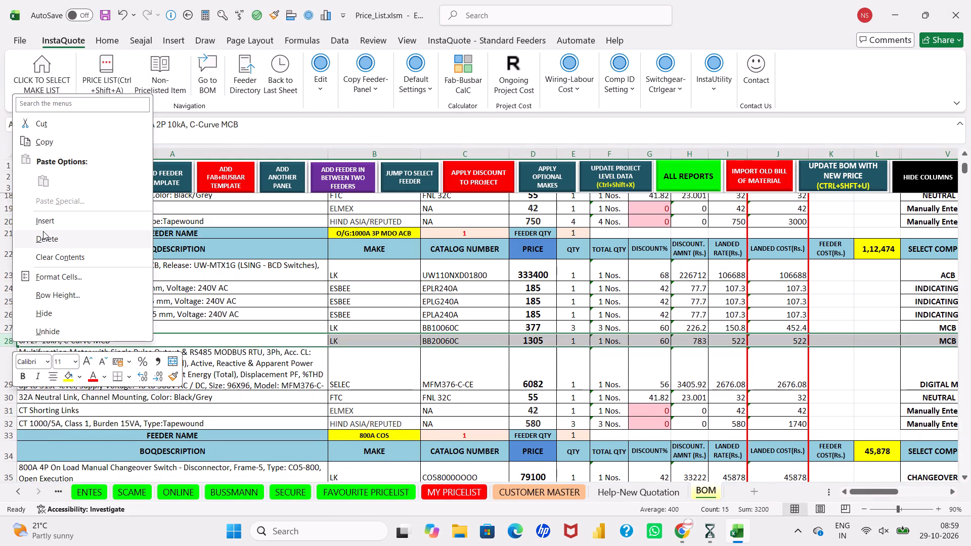
click(43, 231)
click(142, 359)
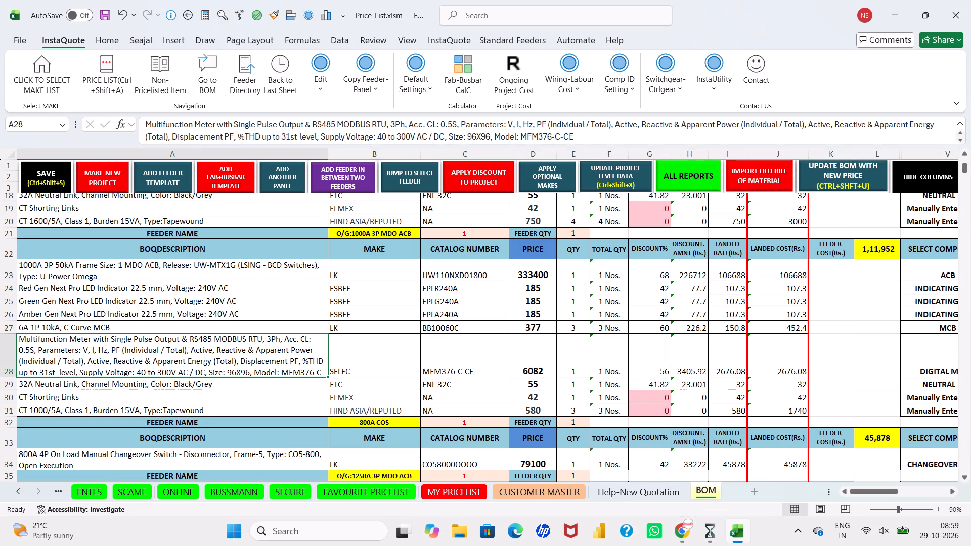
Delete the 6A 2P 10kA C-Curve MCB and Under Voltage Release rows from the O/G:1250A 3P MDO ACB feeder.
scroll(142, 359, down, 2)
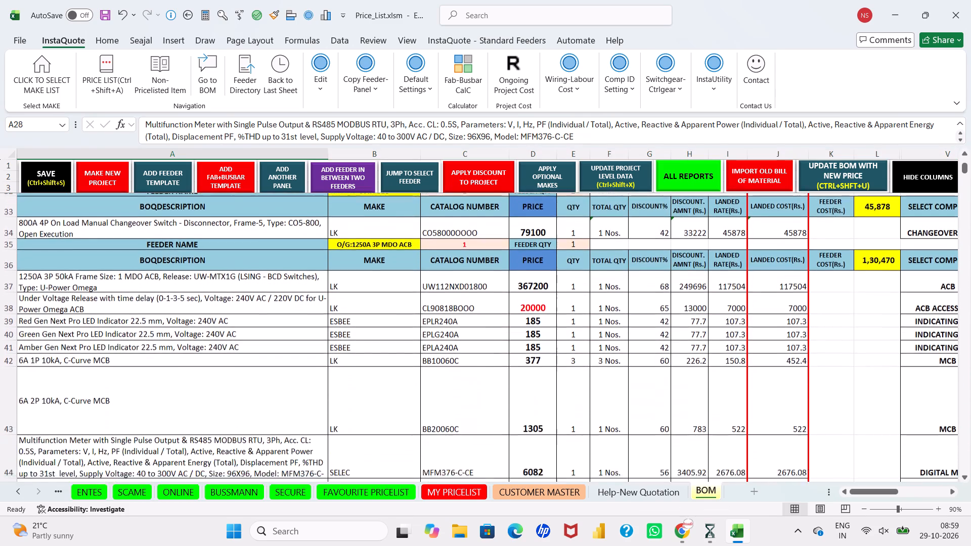
scroll(142, 359, down, 1)
right_click(8, 361)
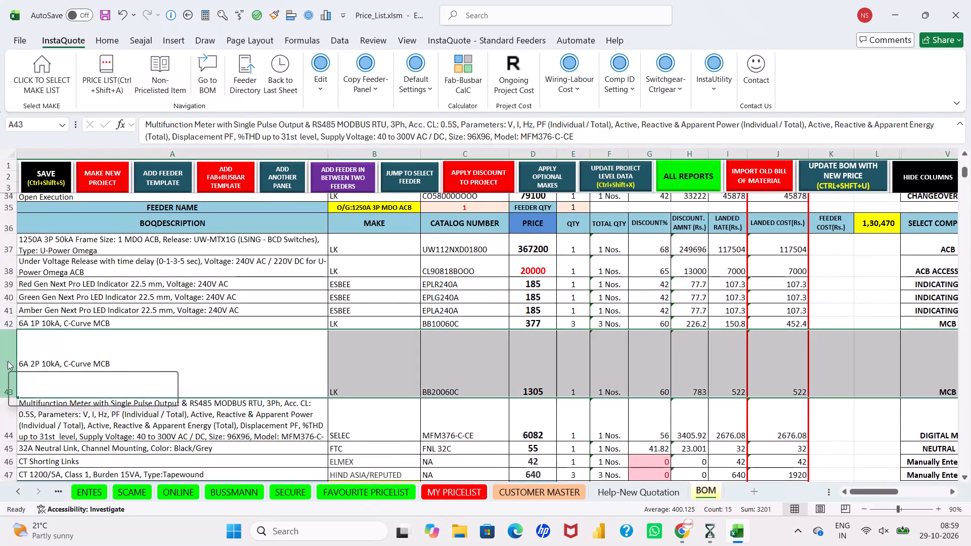
click(31, 255)
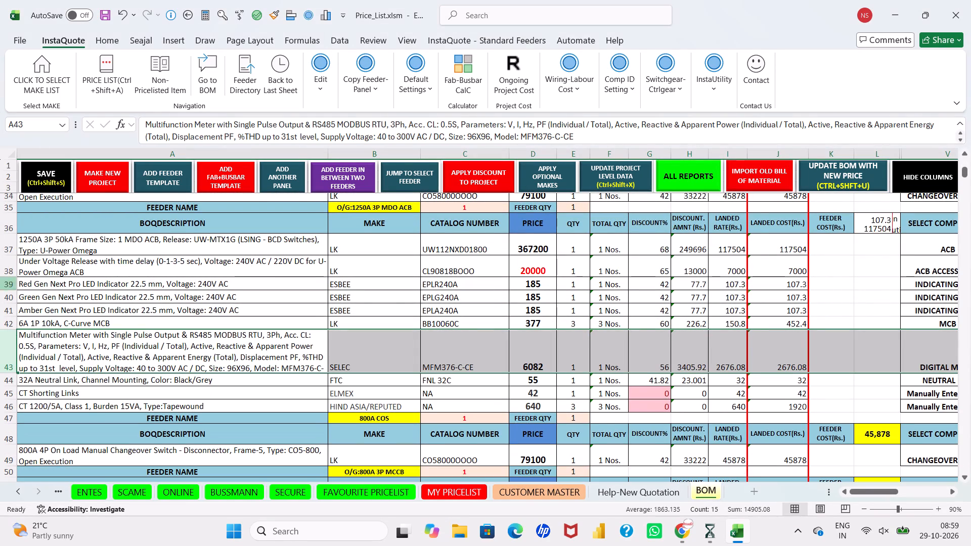
right_click(14, 269)
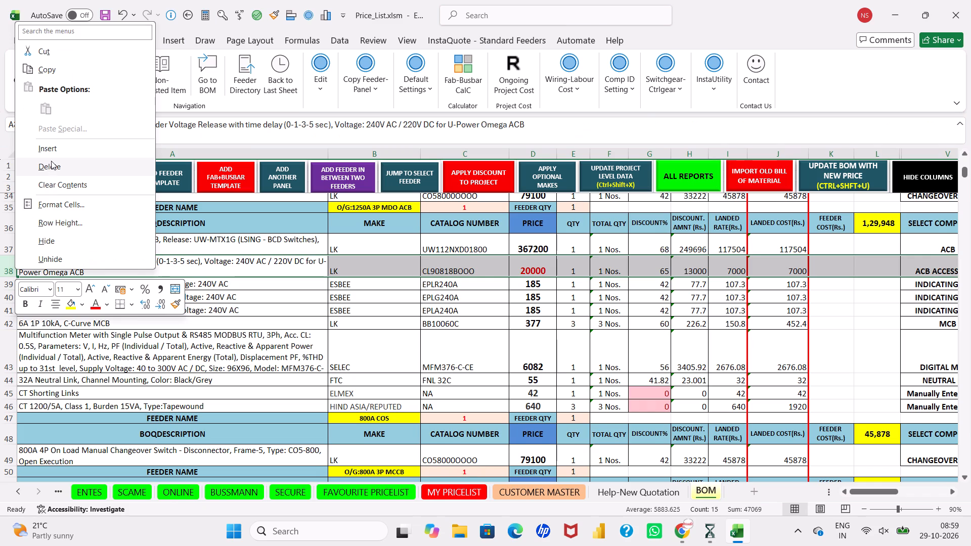
click(51, 161)
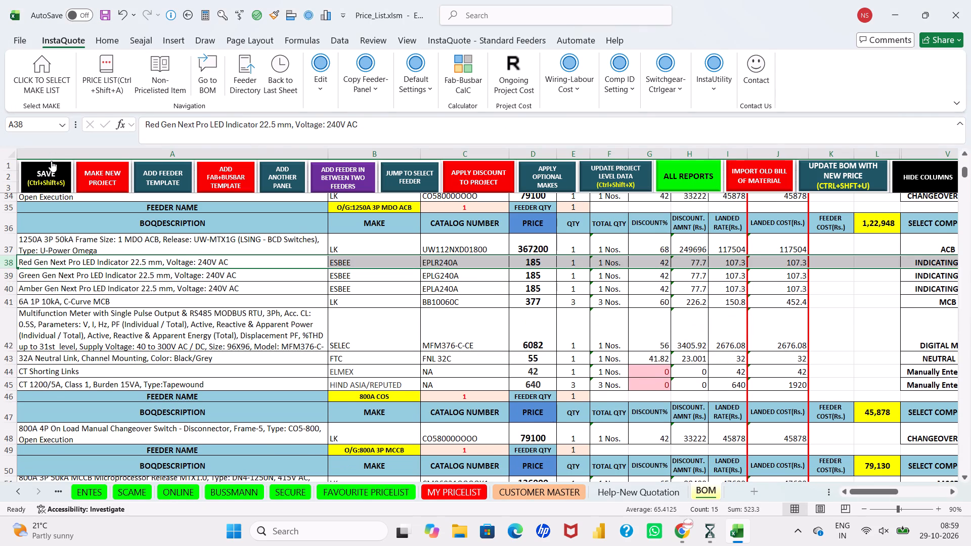
click(136, 361)
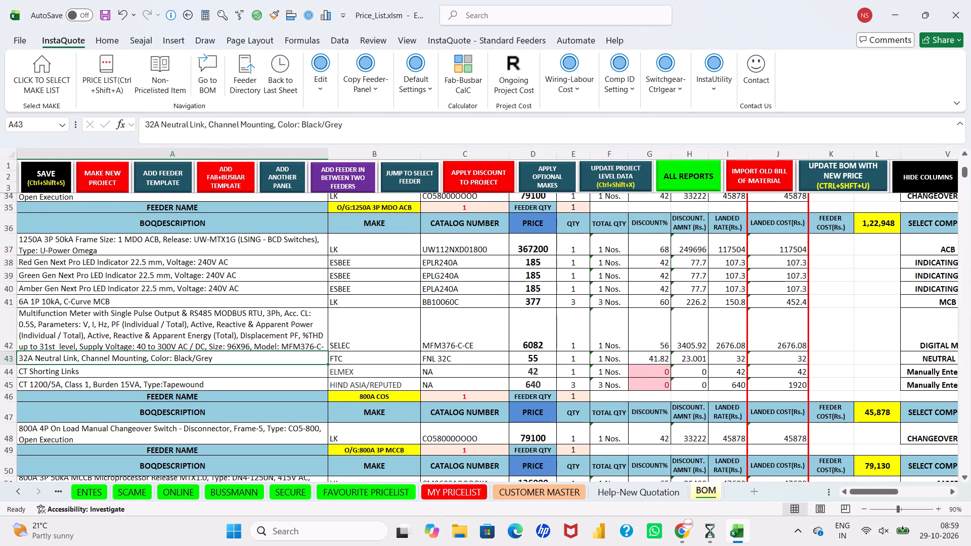
Change the CT rating in the O/G:630A 3P MCCB feeder's description to 600/5A.
scroll(136, 361, down, 4)
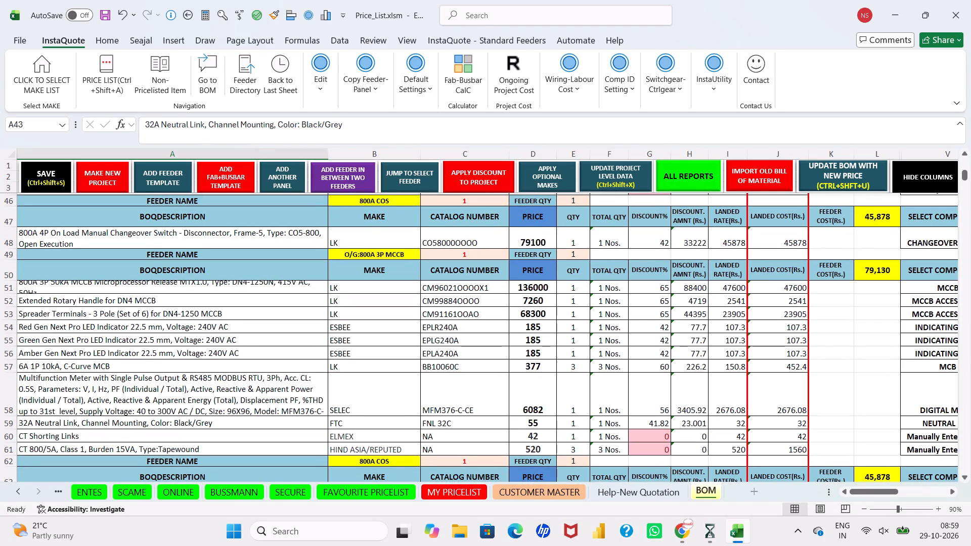
scroll(54, 388, down, 1)
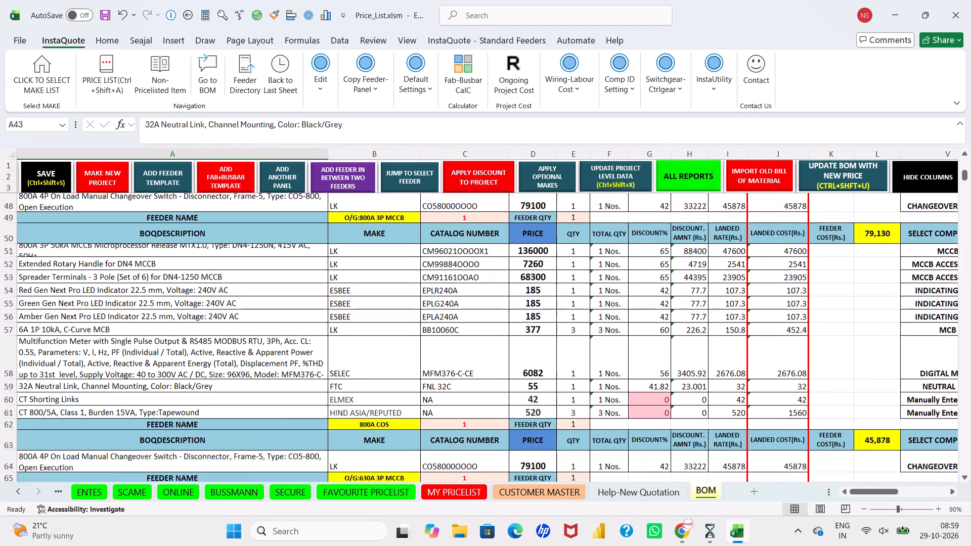
scroll(54, 388, down, 3)
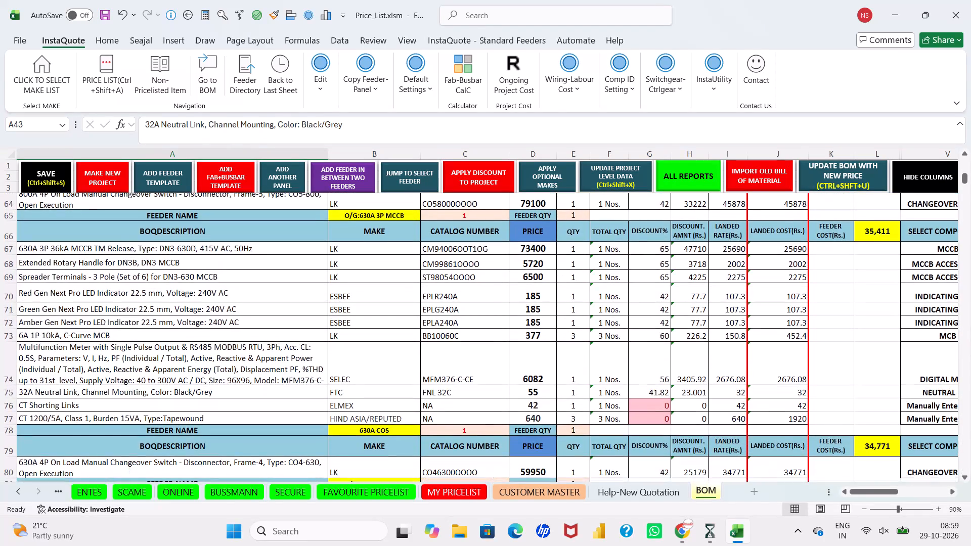
click(51, 416)
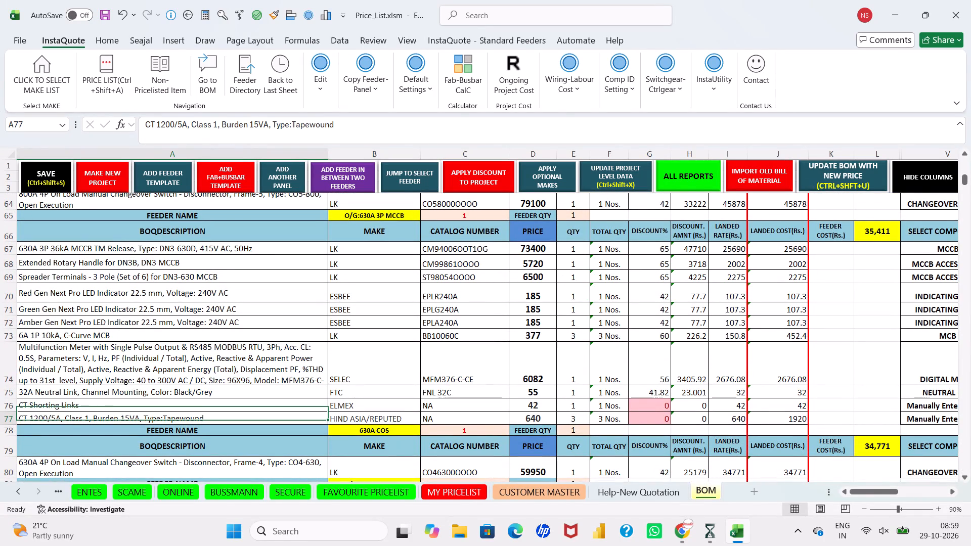
click(168, 123)
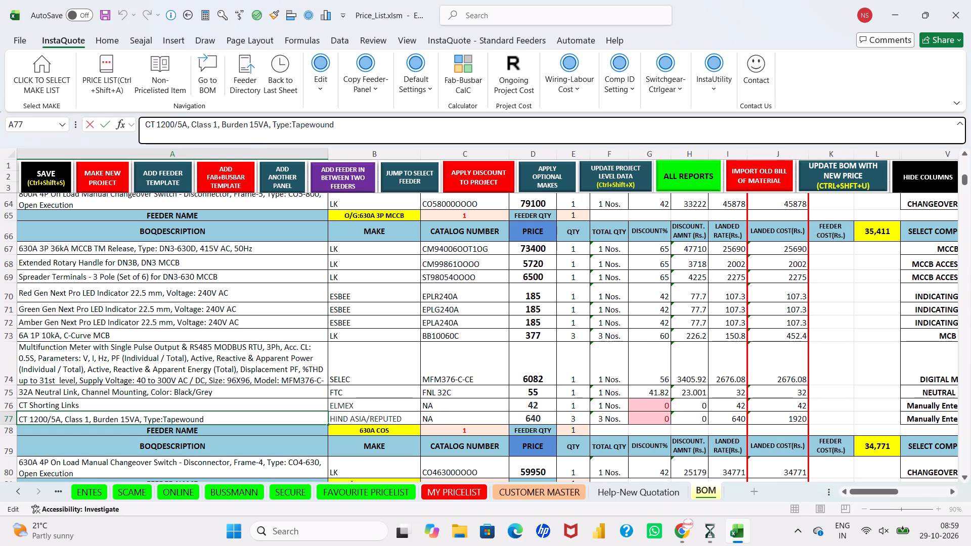
key(Left)
key(BackSpace)
key(BackSpace)
key(6)
key(Return)
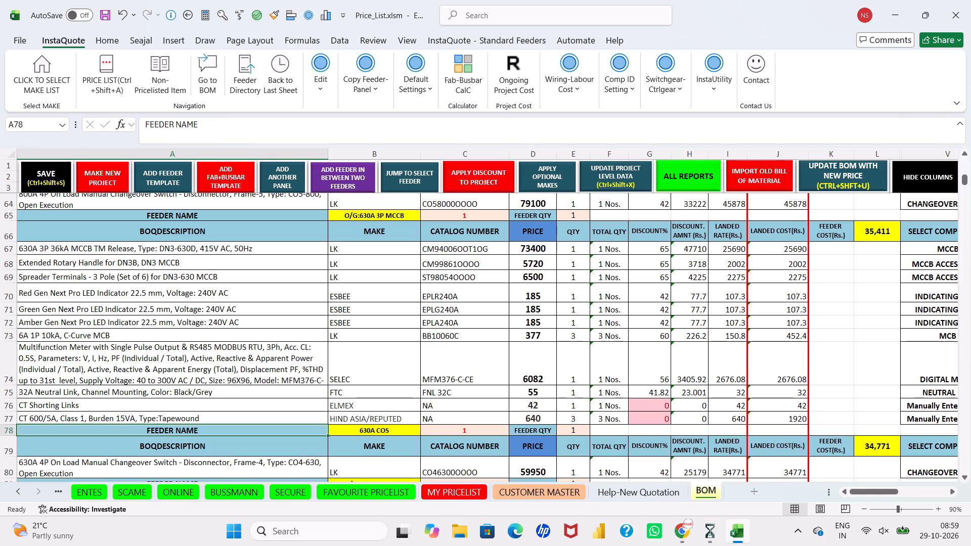
Switch to WhatsApp.
click(664, 537)
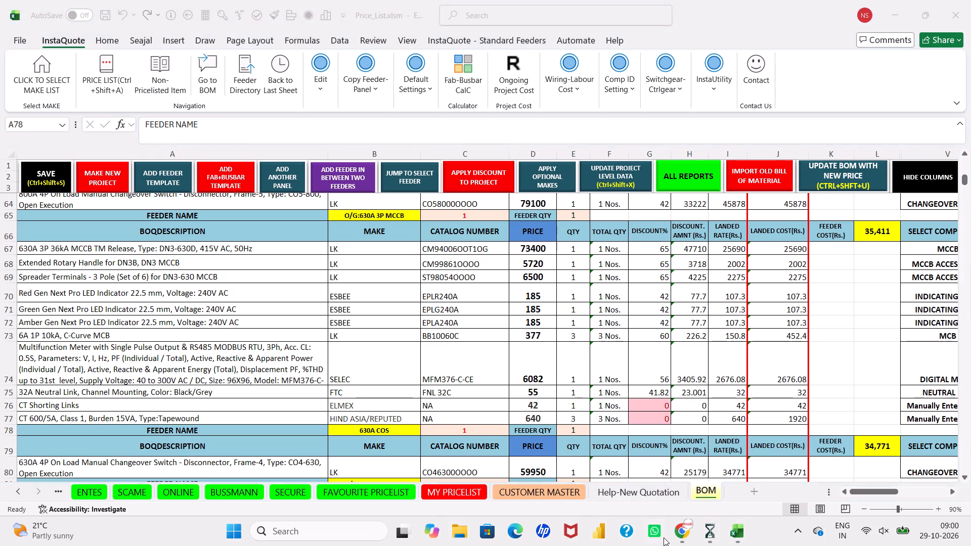
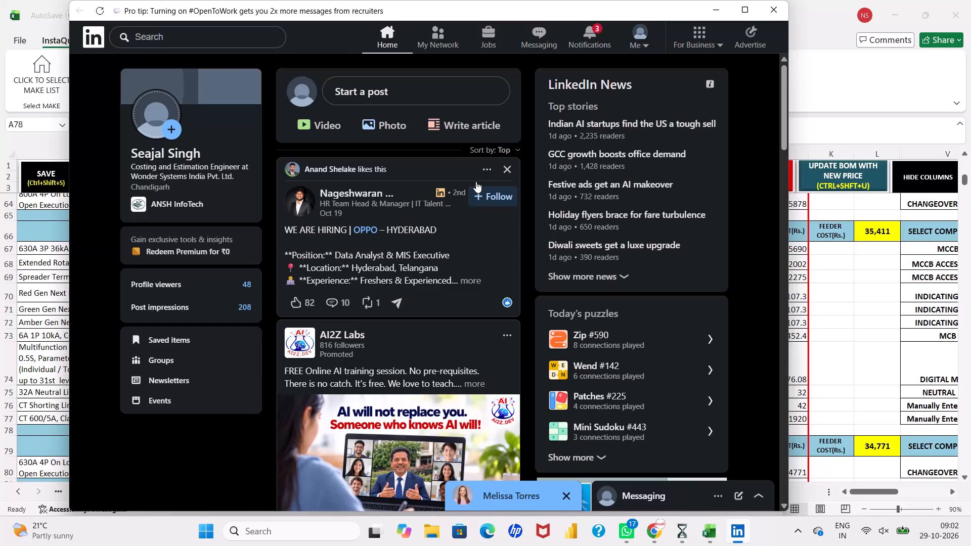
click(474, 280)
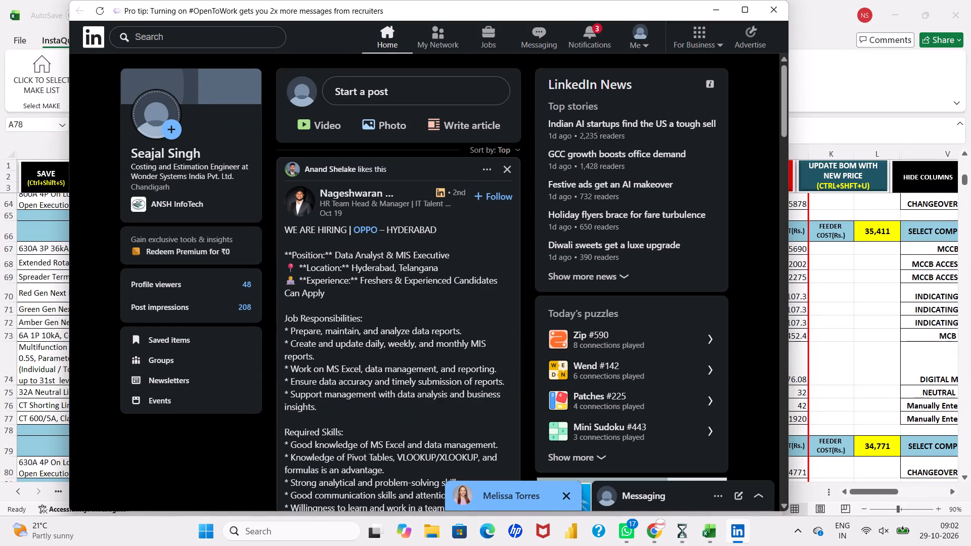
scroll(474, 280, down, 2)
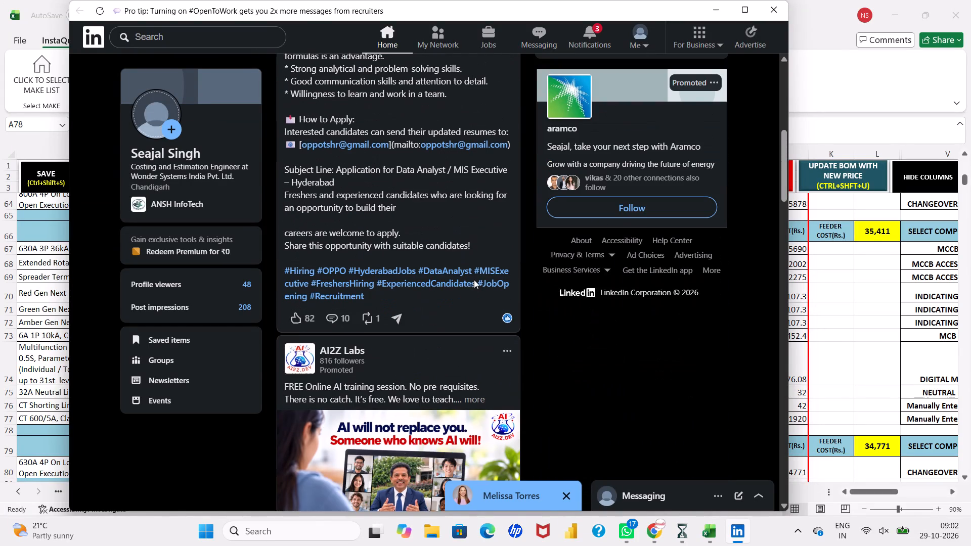
Return to the Excel bill of material and change the CT rating in the O/G:400A 3P MCCB feeder's description to 400/5A.
click(709, 12)
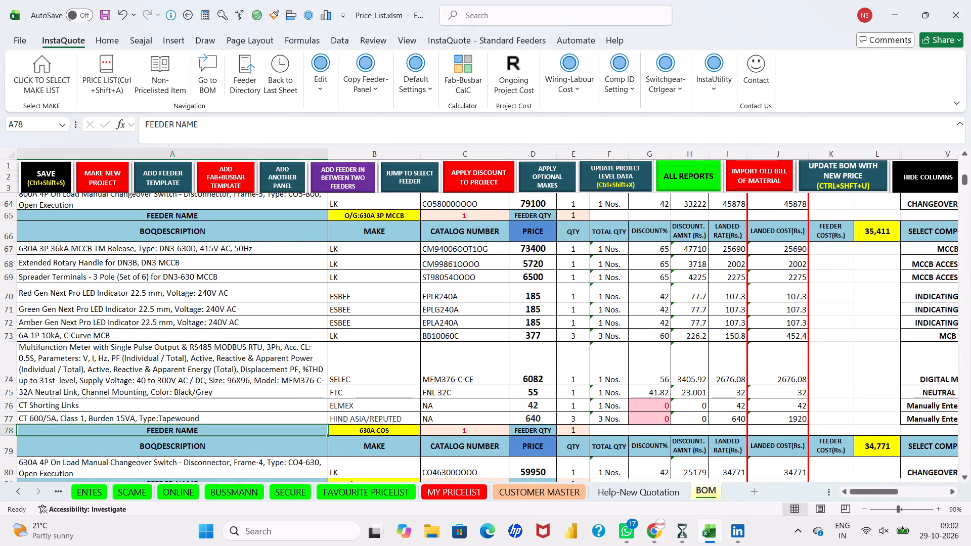
scroll(440, 294, down, 1)
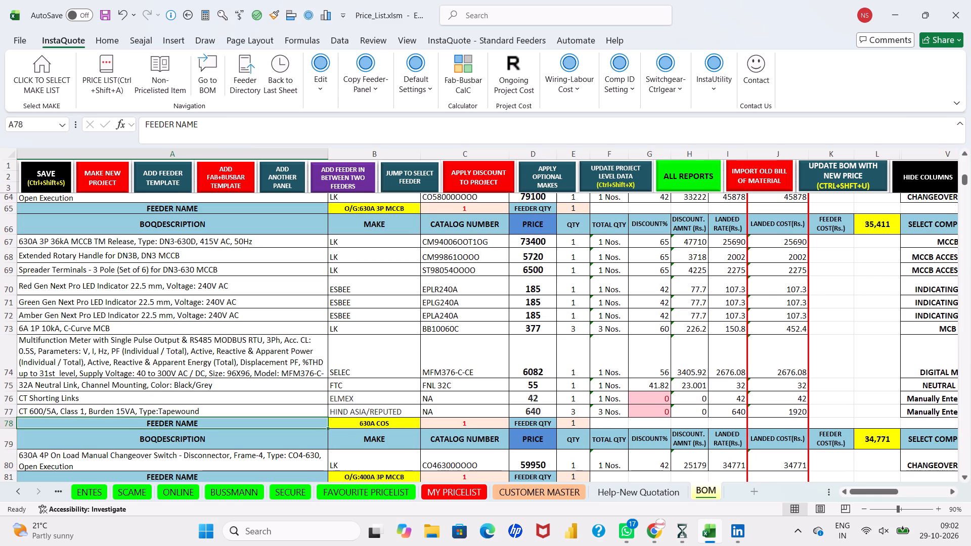
scroll(251, 363, down, 3)
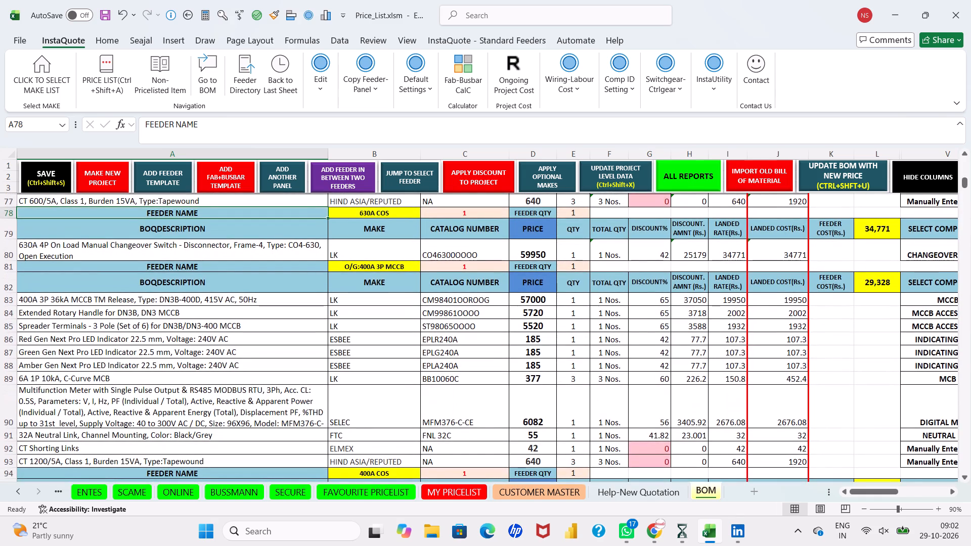
scroll(63, 444, down, 1)
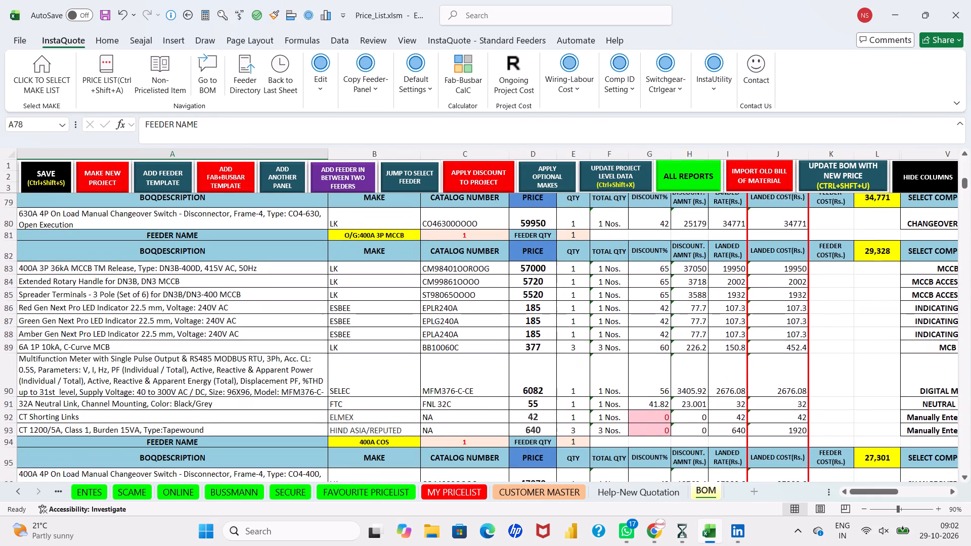
click(67, 431)
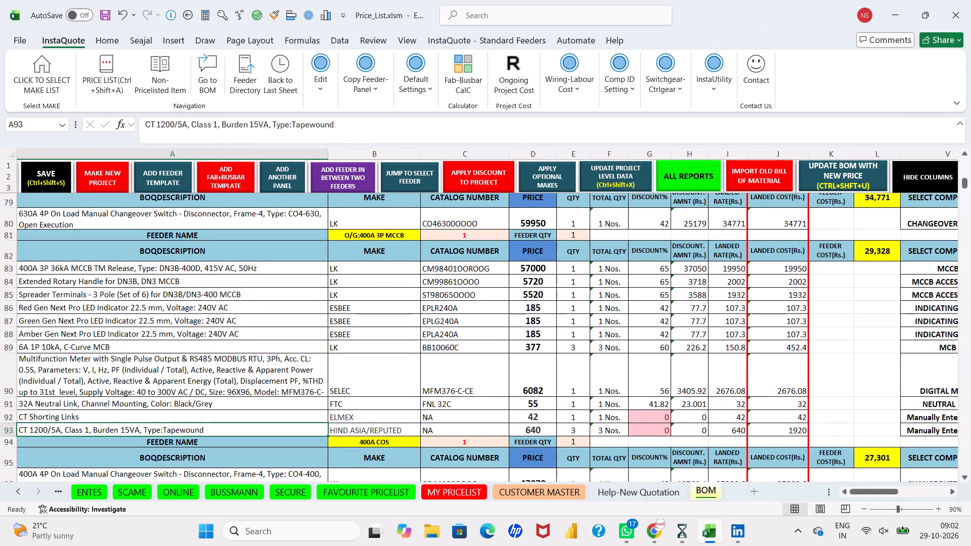
click(168, 126)
key(BackSpace)
key(BackSpace)
key(BackSpace)
text(40)
key(Return)
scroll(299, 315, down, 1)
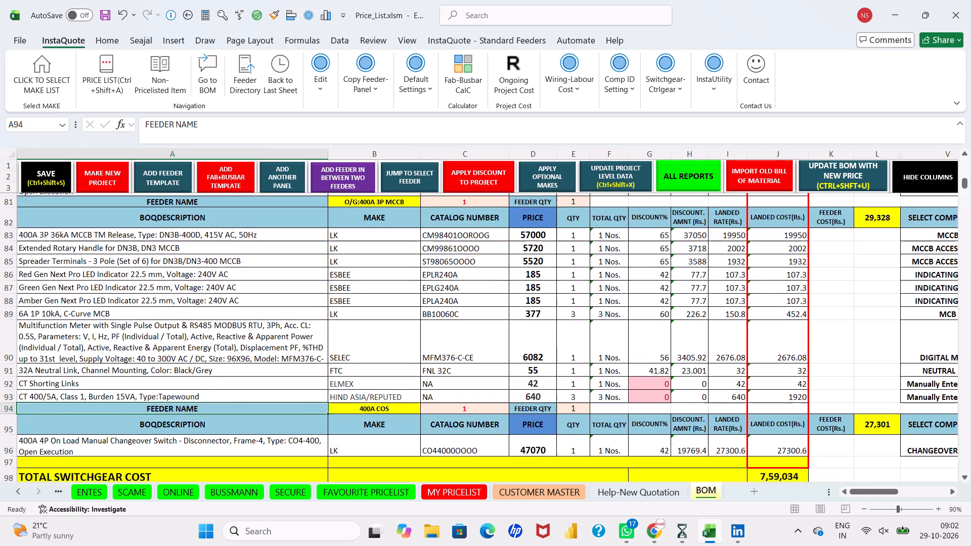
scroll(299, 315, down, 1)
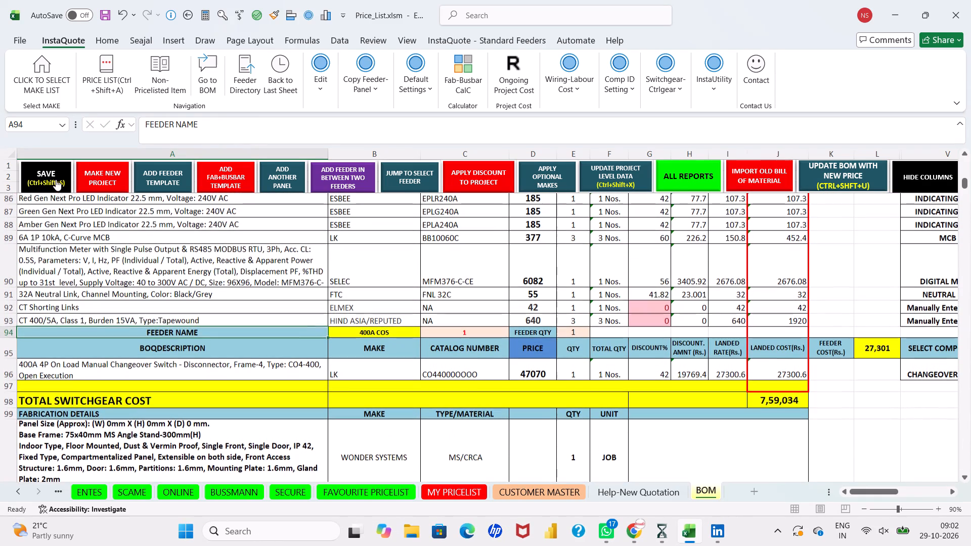
Save a backup of the ongoing project's bill of material, and repeat the backup once.
click(56, 178)
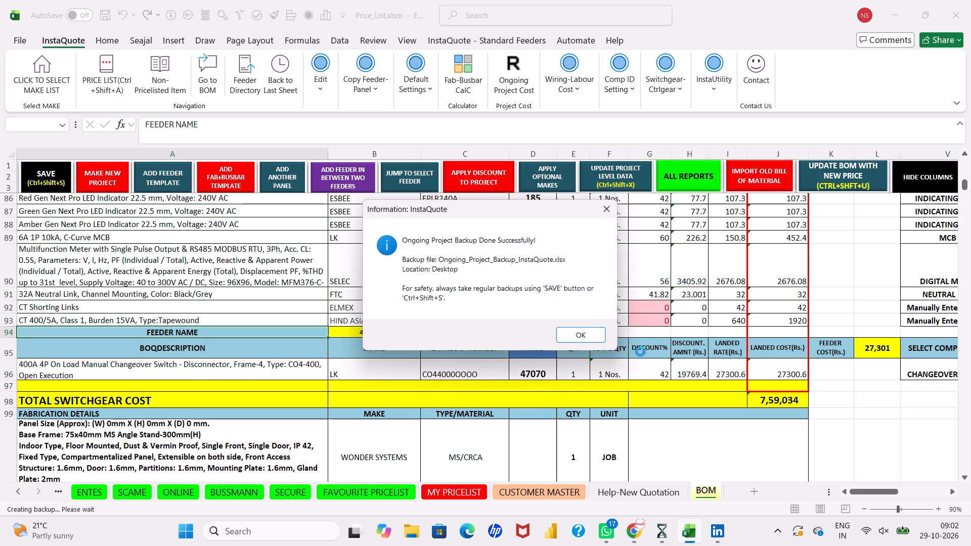
click(584, 337)
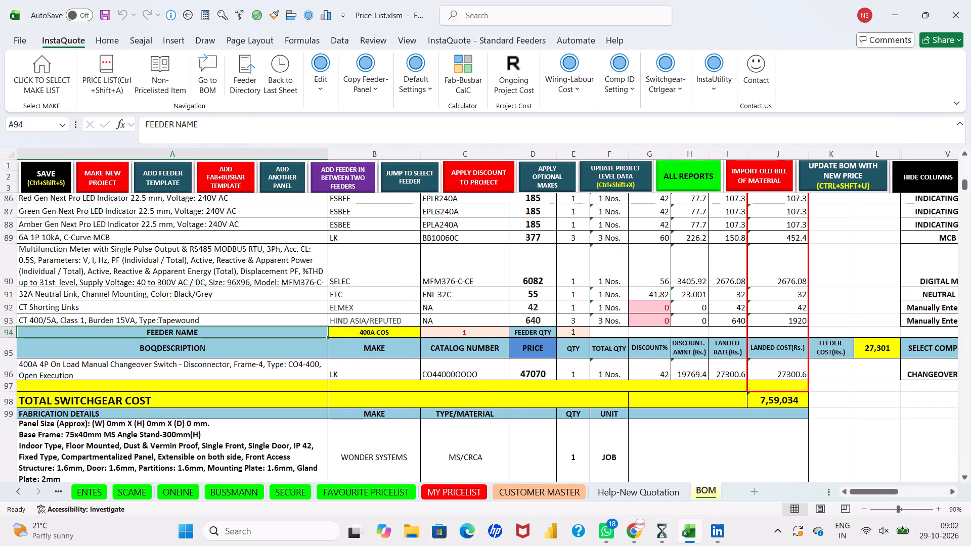
click(293, 264)
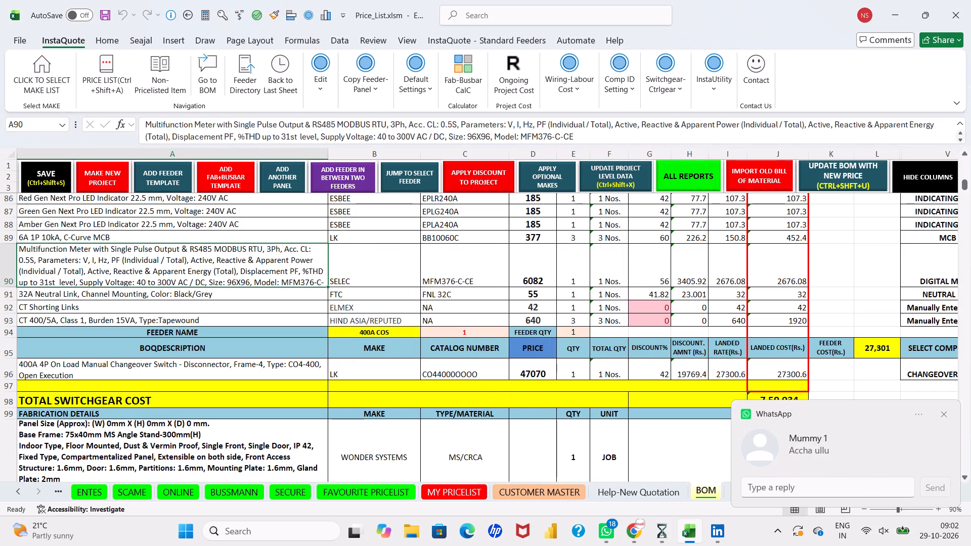
scroll(293, 264, up, 1)
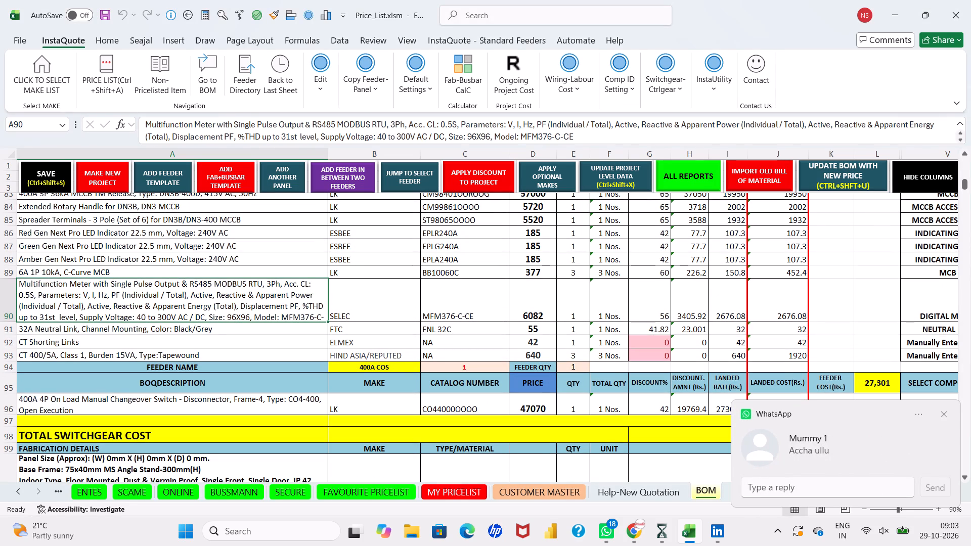
click(52, 184)
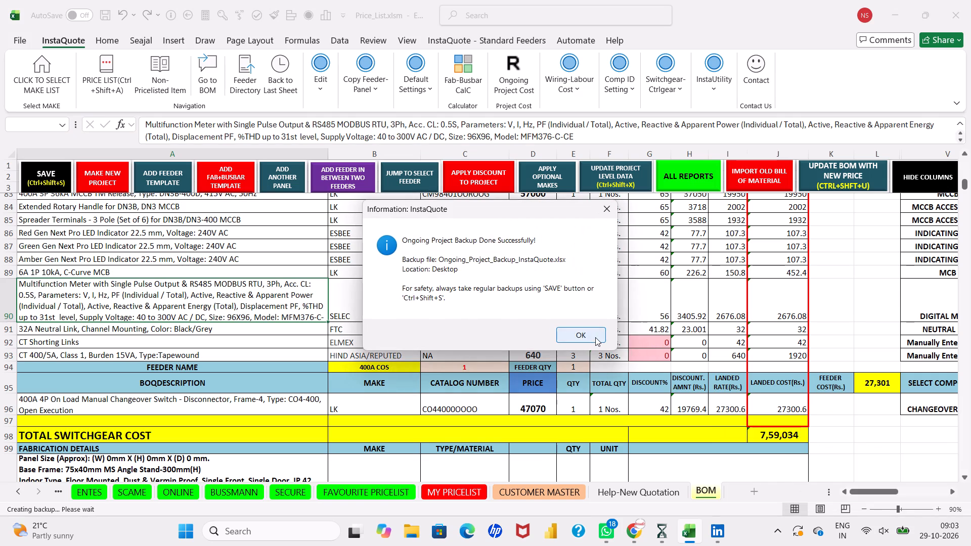
click(595, 337)
scroll(595, 337, up, 13)
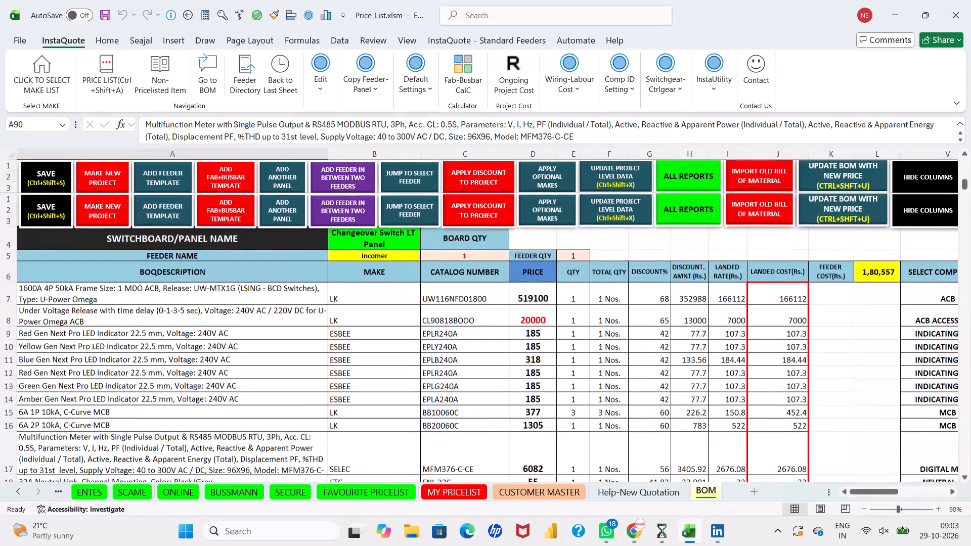
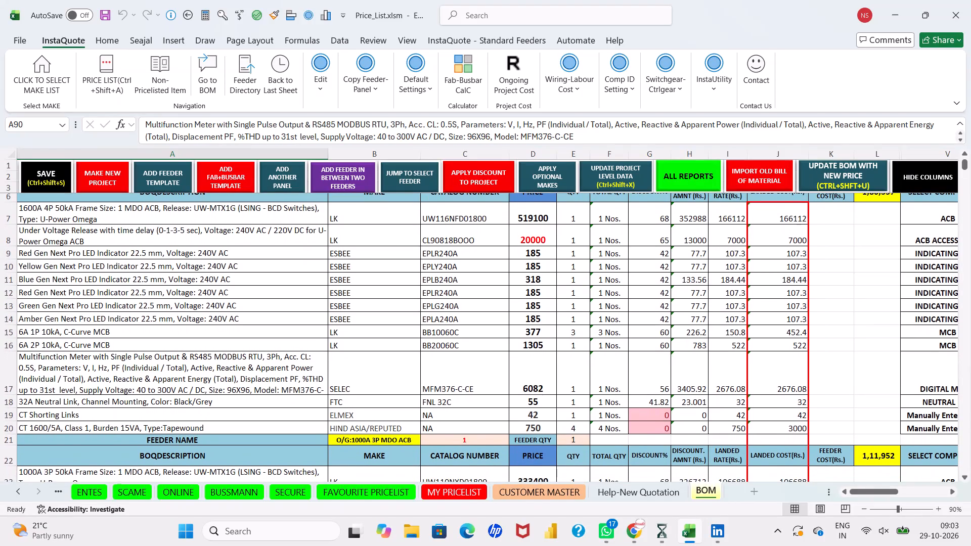
Look over the upper feeders of the revised bill of material and save a backup of the ongoing project.
scroll(262, 311, down, 1)
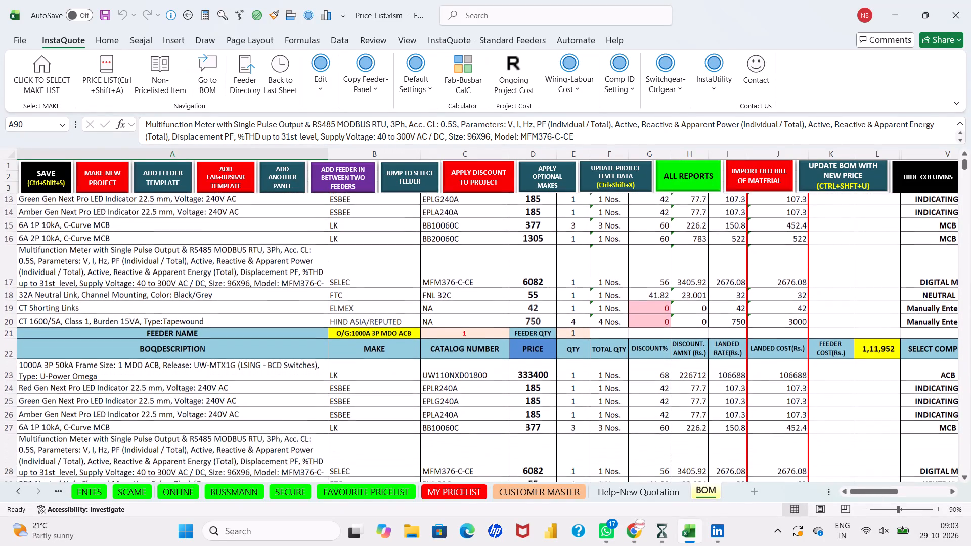
scroll(262, 311, down, 2)
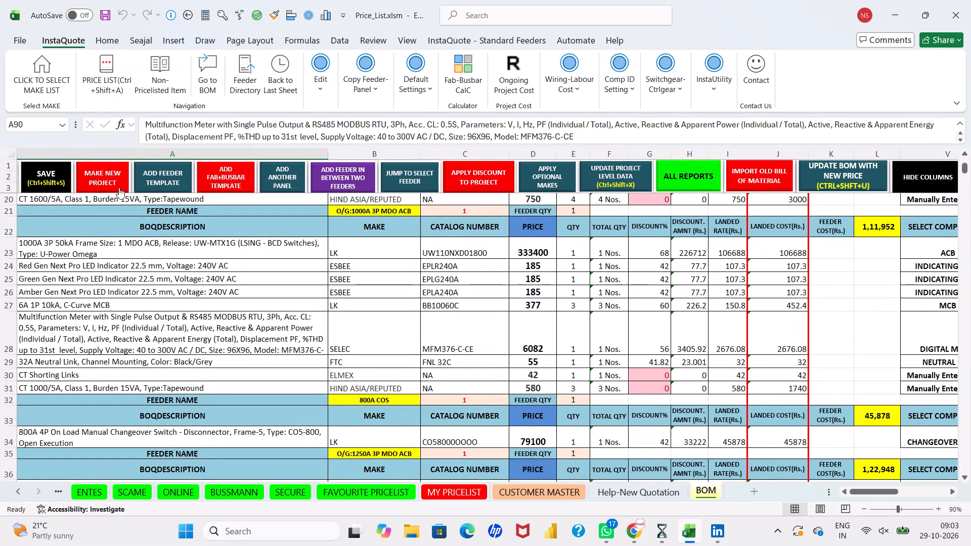
click(60, 181)
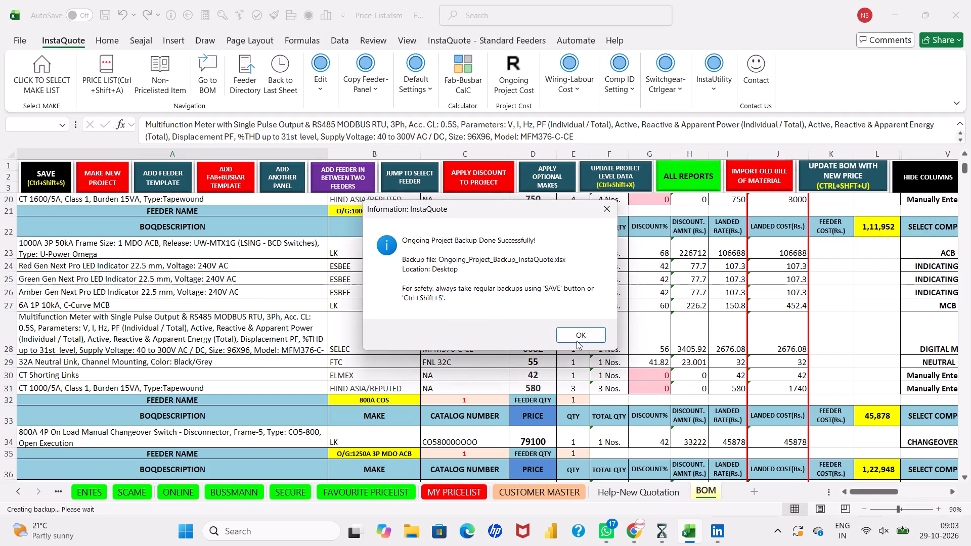
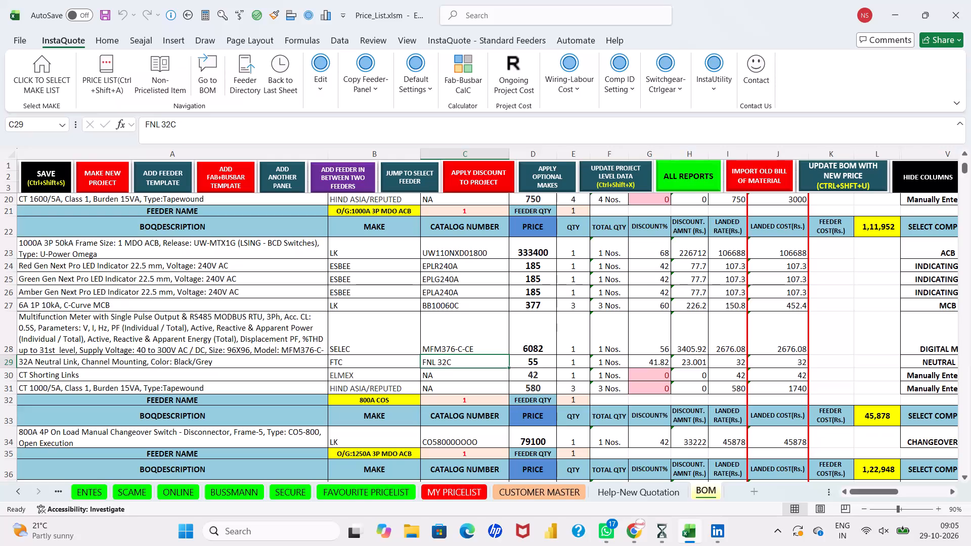
Back up the ongoing project and acknowledge the completed backup.
click(62, 179)
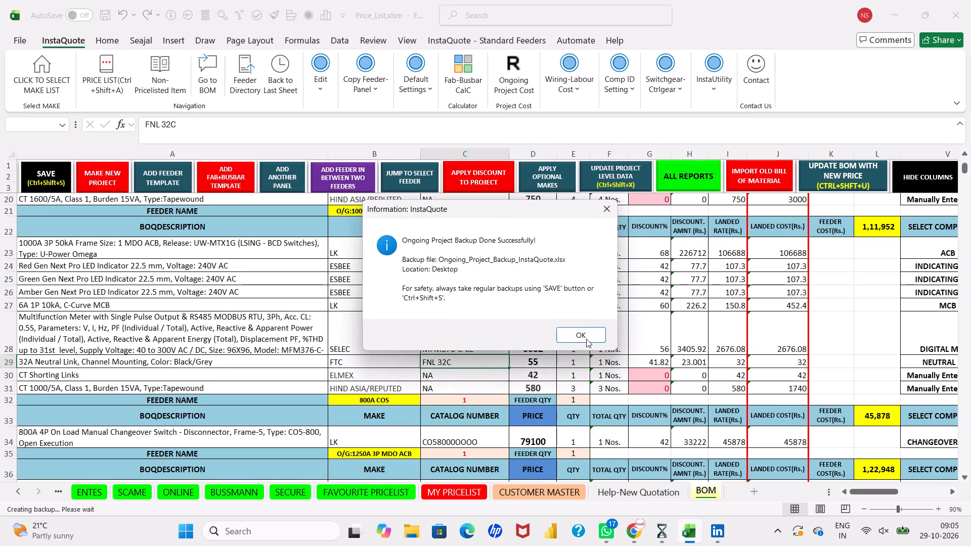
click(586, 336)
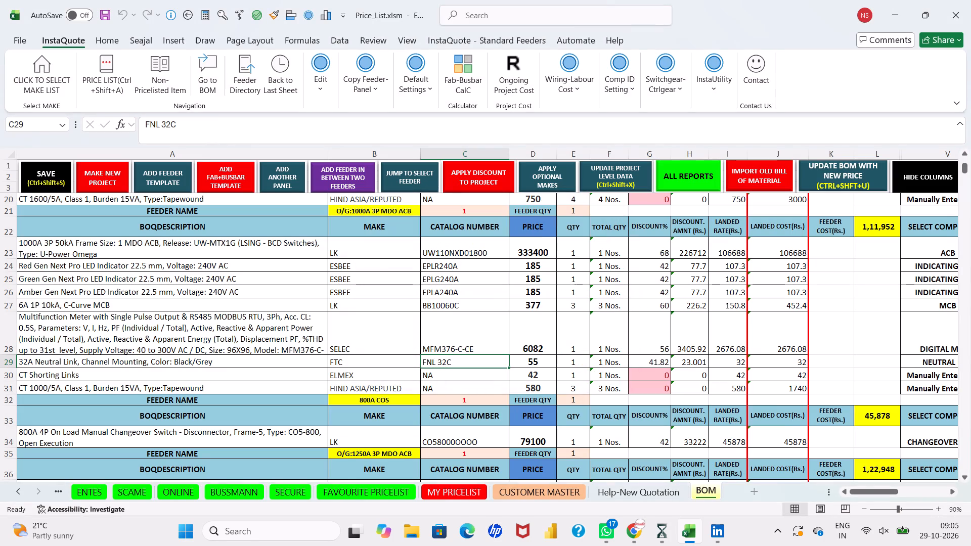
Increase the row height of the 800A 3P 50kA MCCB in the O/G:800A 3P MCCB feeder to fit its full description.
click(461, 318)
scroll(461, 318, up, 3)
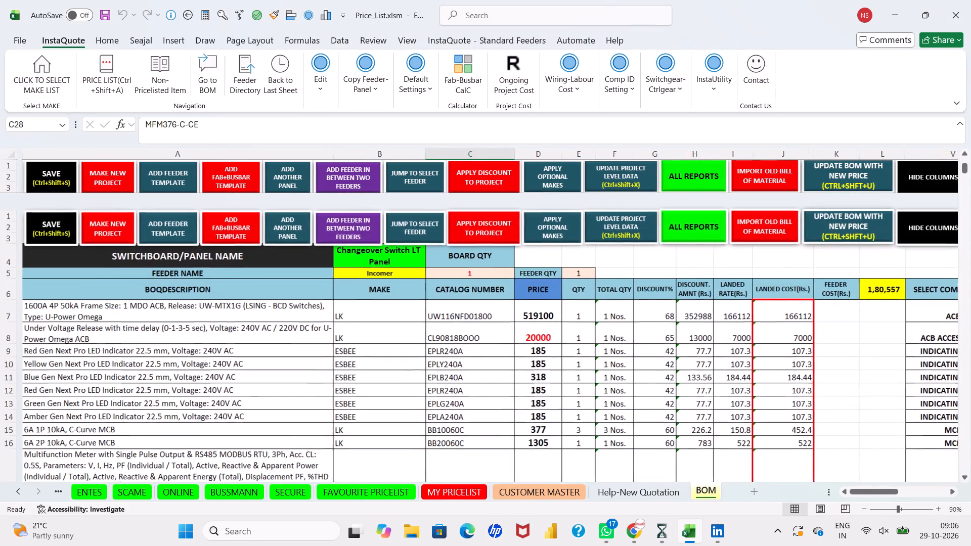
scroll(461, 318, down, 1)
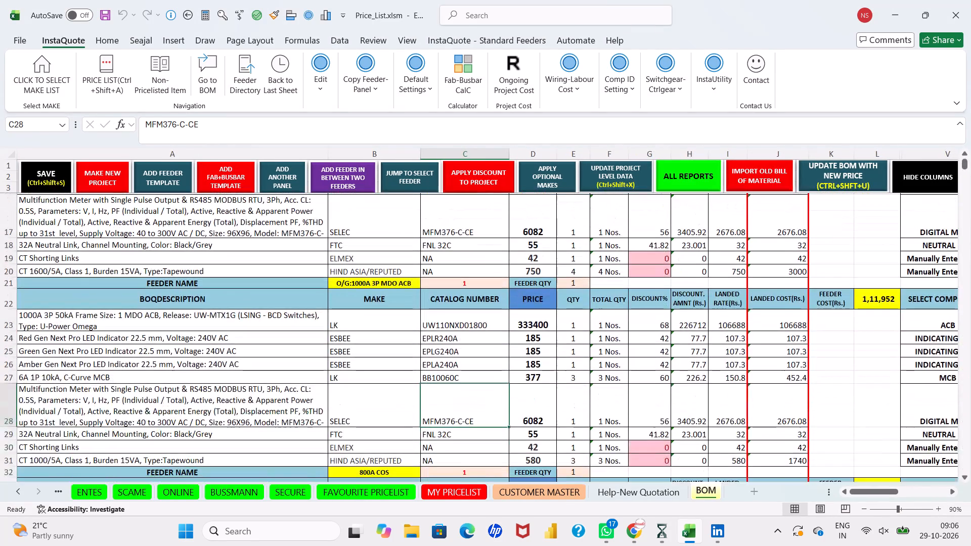
scroll(461, 318, down, 3)
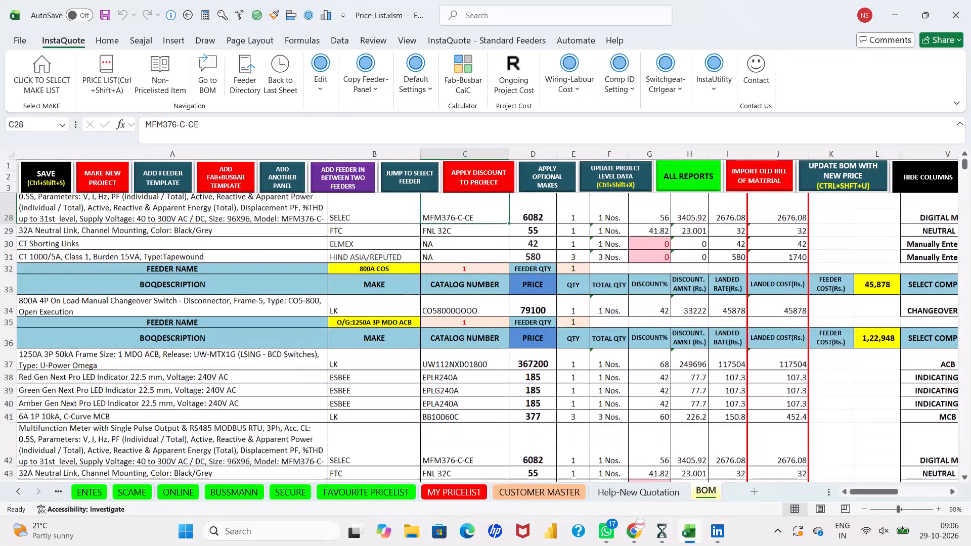
scroll(461, 318, down, 3)
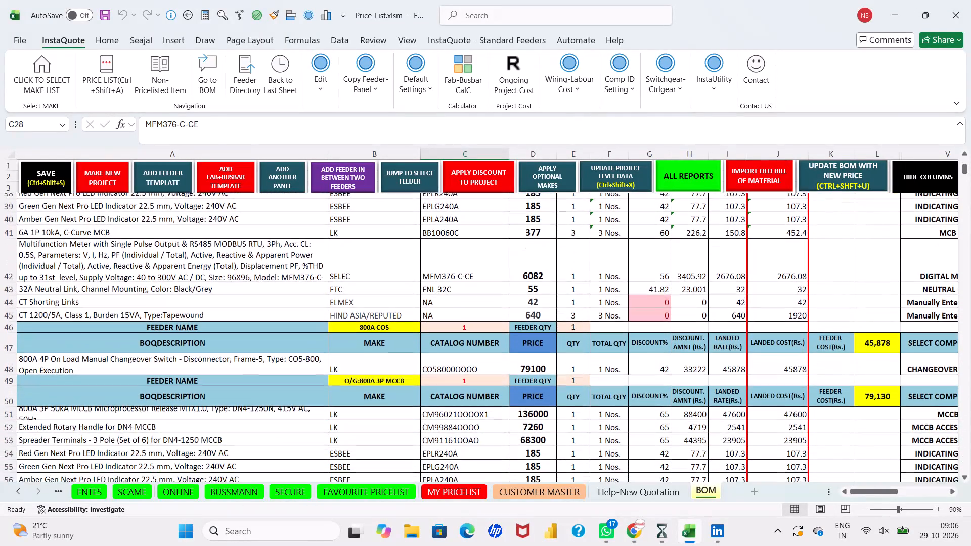
scroll(461, 318, down, 1)
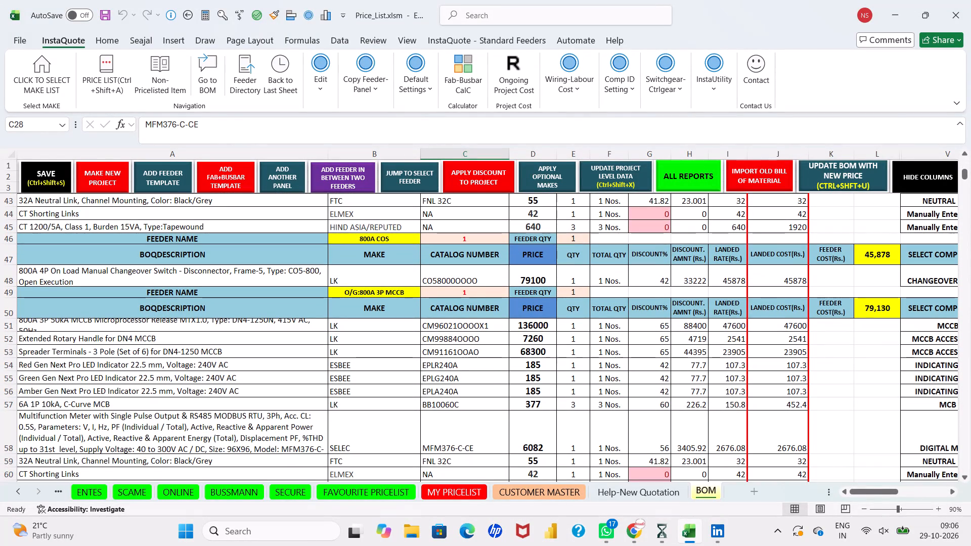
drag(14, 333, 13, 338)
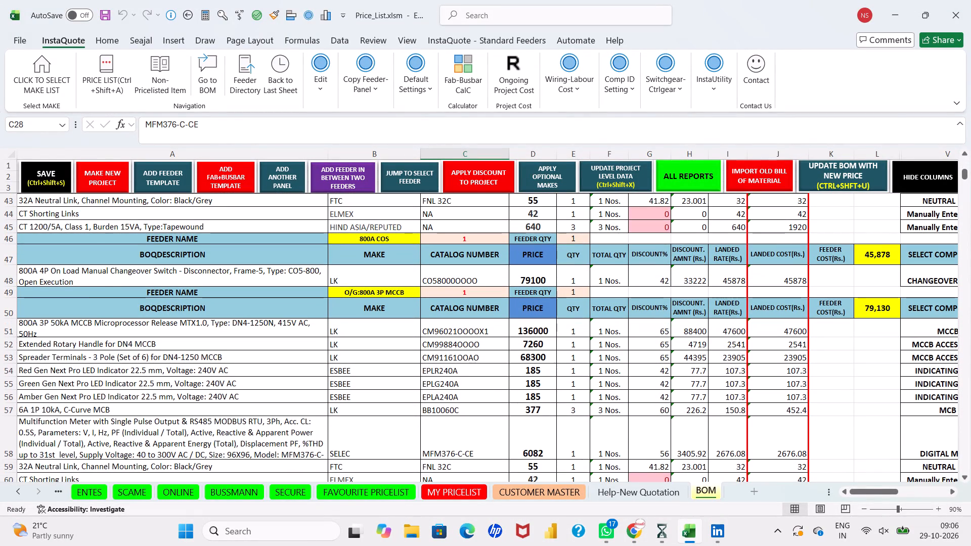
drag(13, 338, 13, 344)
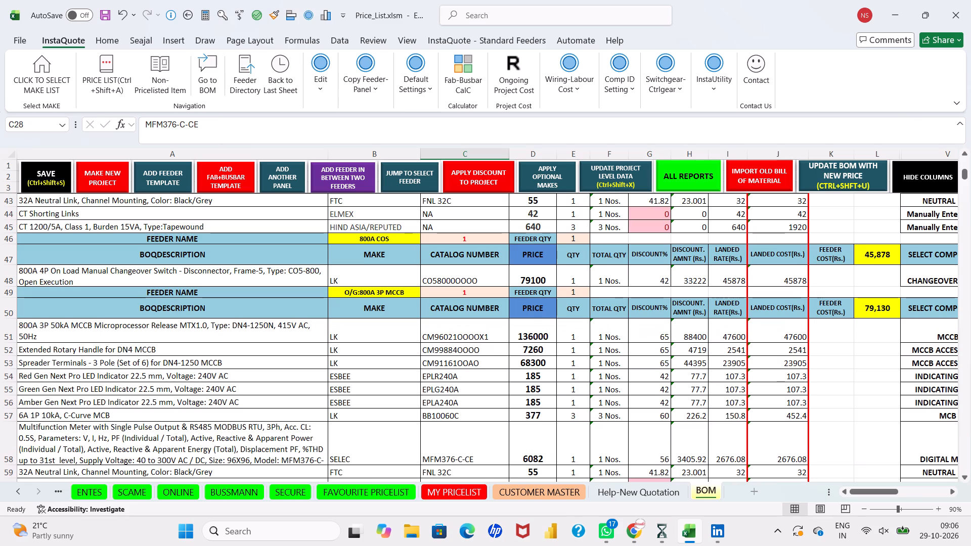
Review the components of the remaining feeders down to the total switchgear cost, and return to the Incomer feeder.
scroll(70, 363, down, 2)
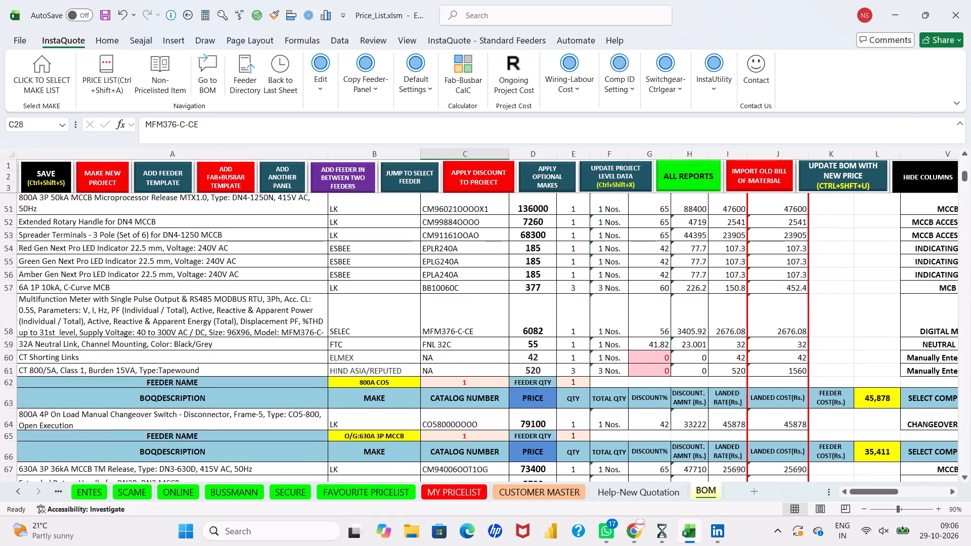
click(83, 328)
scroll(83, 328, down, 3)
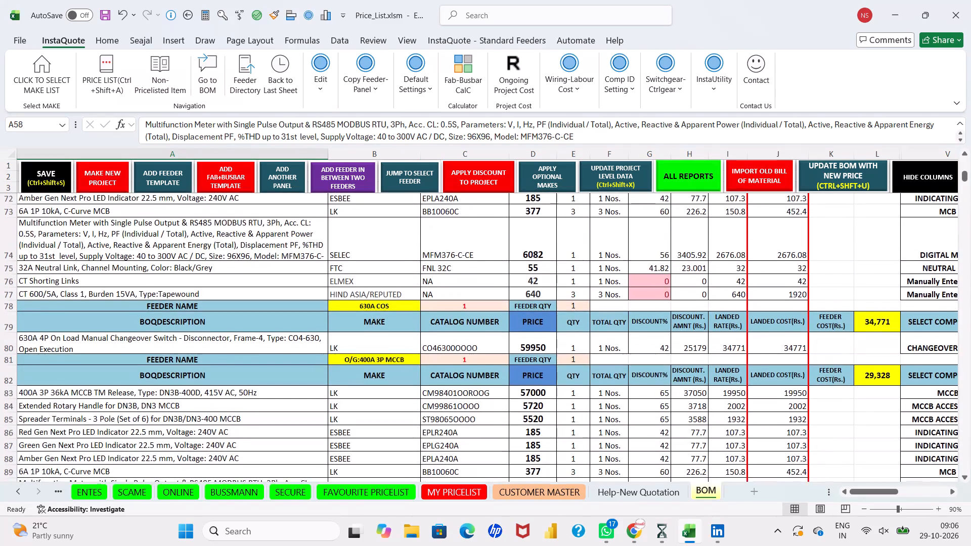
scroll(83, 328, down, 2)
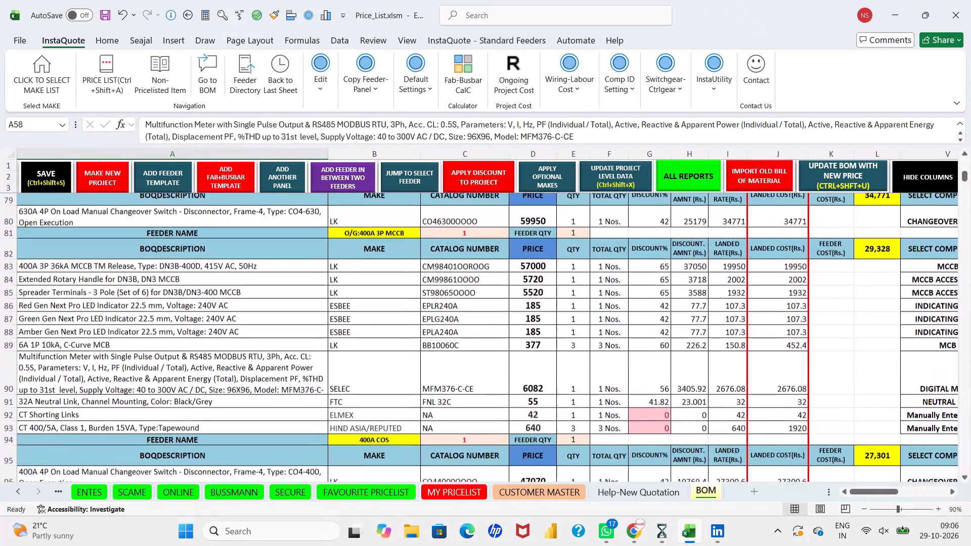
scroll(83, 328, down, 2)
click(88, 286)
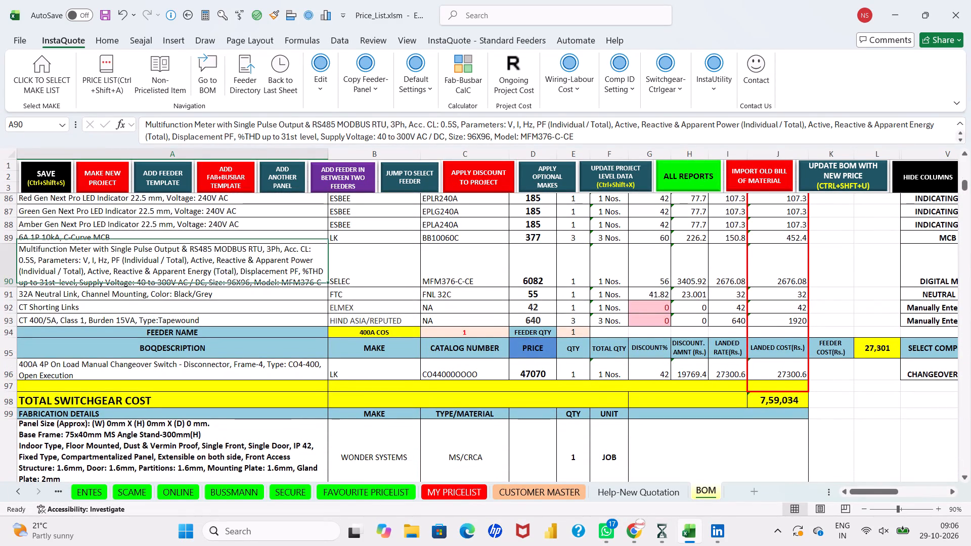
scroll(88, 286, up, 6)
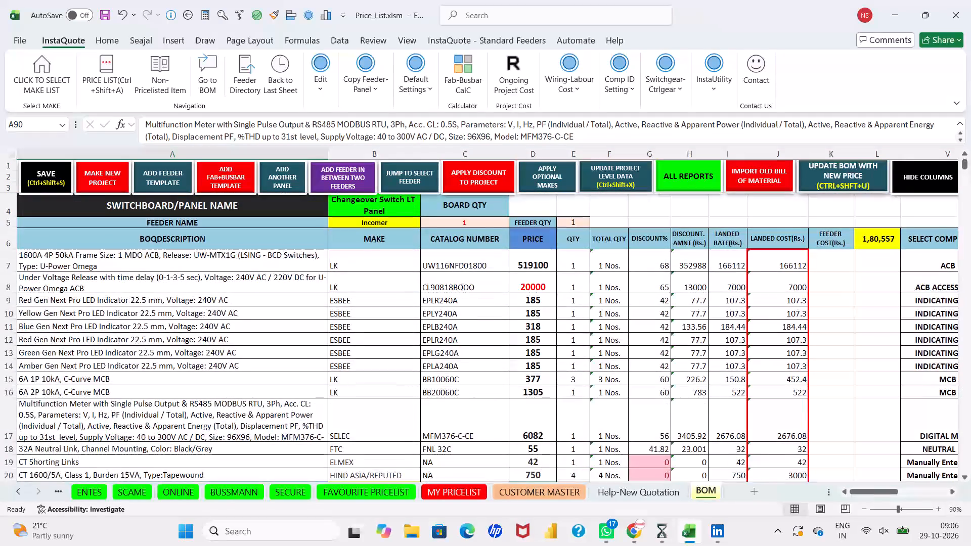
Insert a blank row below the DN4-1250 MCCB spreader terminals in the O/G:800A 3P MCCB feeder.
scroll(89, 294, down, 2)
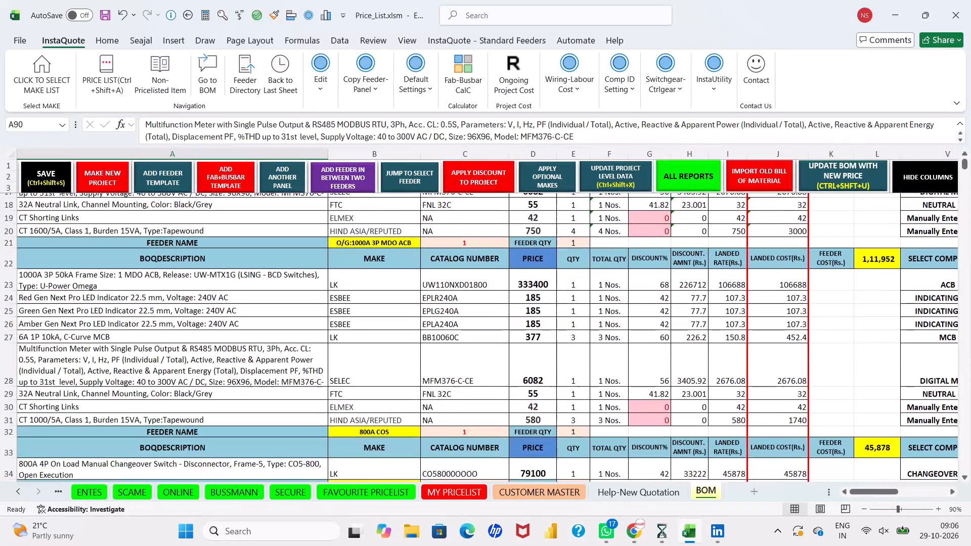
scroll(89, 294, down, 1)
scroll(102, 347, down, 1)
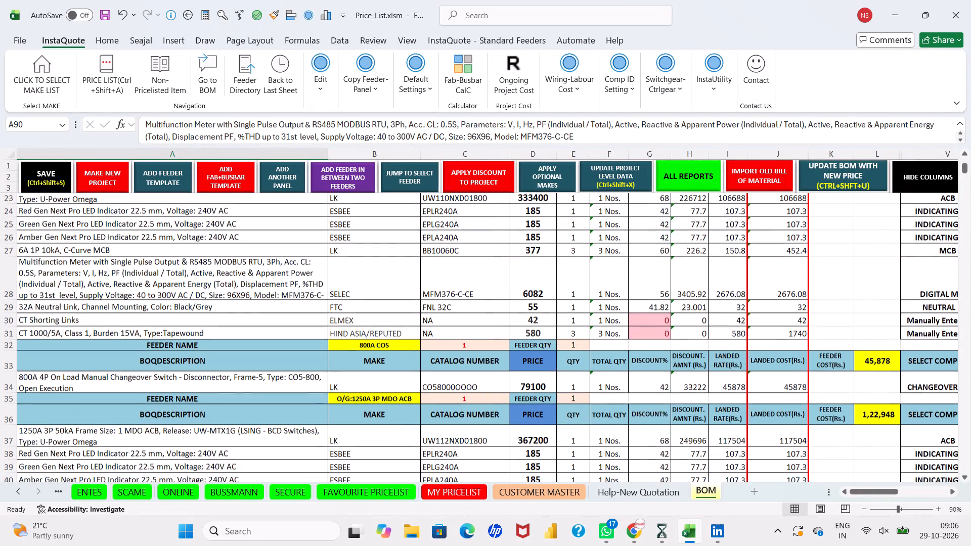
scroll(102, 347, down, 4)
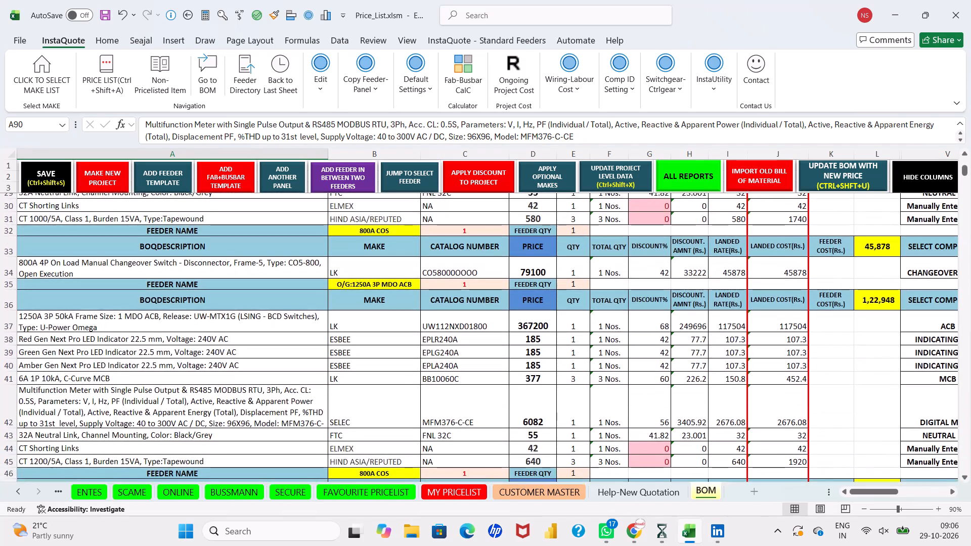
scroll(69, 341, down, 3)
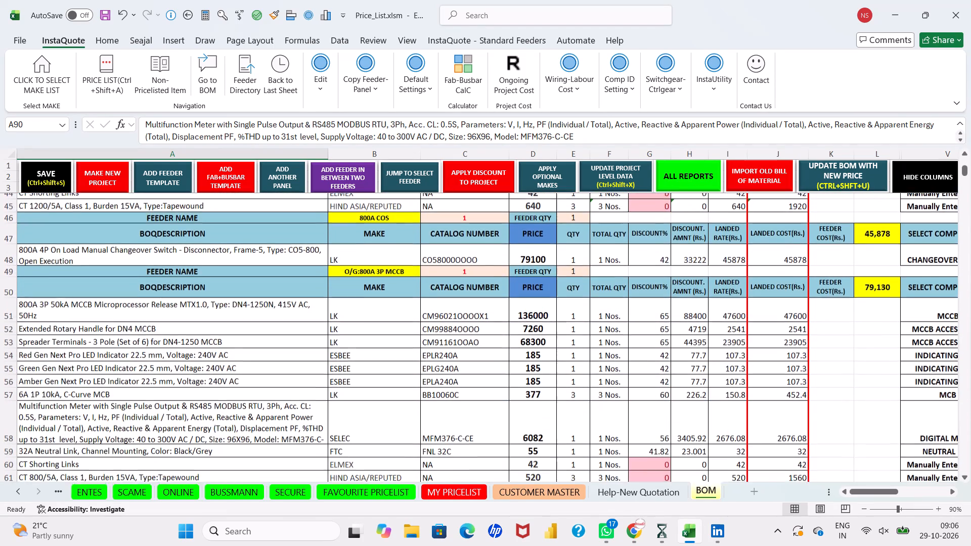
scroll(69, 341, down, 1)
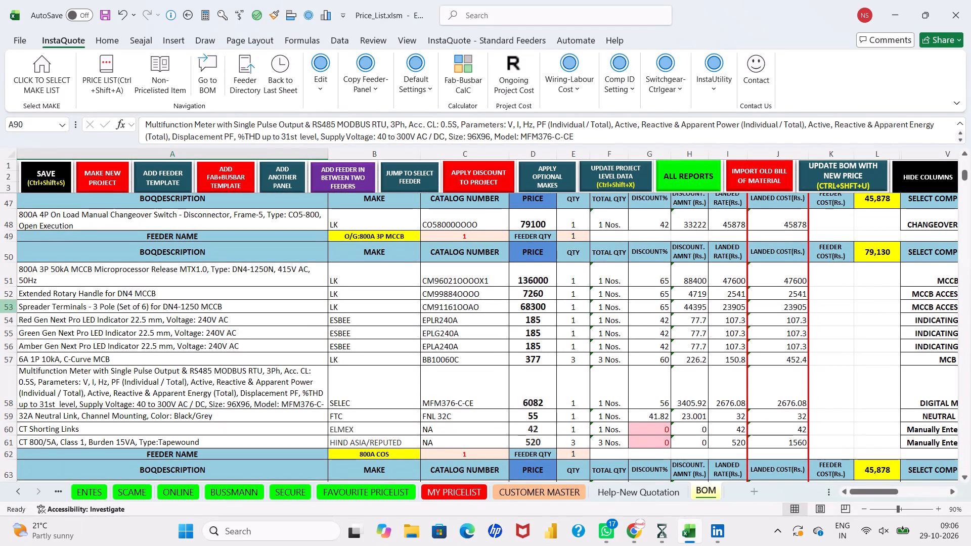
click(10, 305)
click(321, 90)
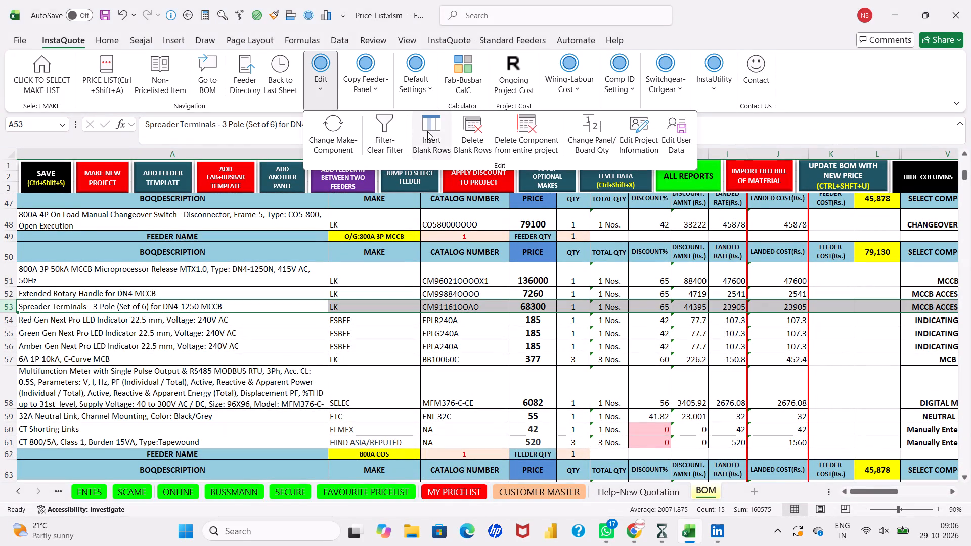
click(427, 131)
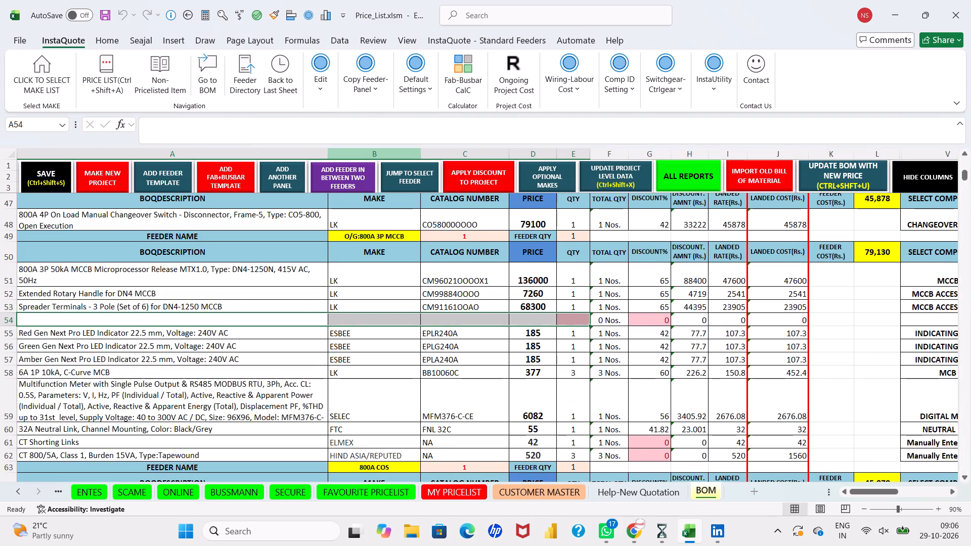
Insert a blank row below the DN3-630 MCCB spreader terminals in the O/G:630A 3P MCCB feeder.
scroll(342, 309, down, 3)
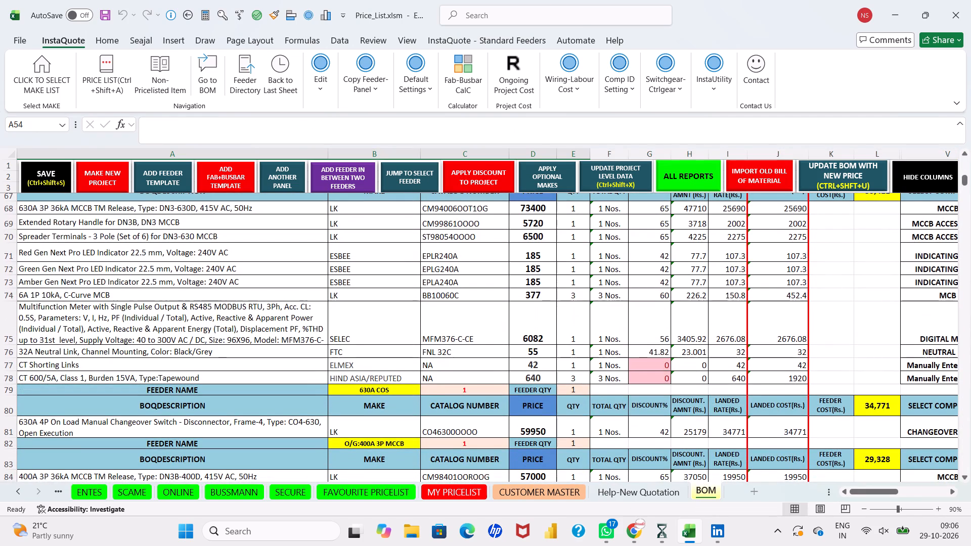
click(7, 236)
click(321, 84)
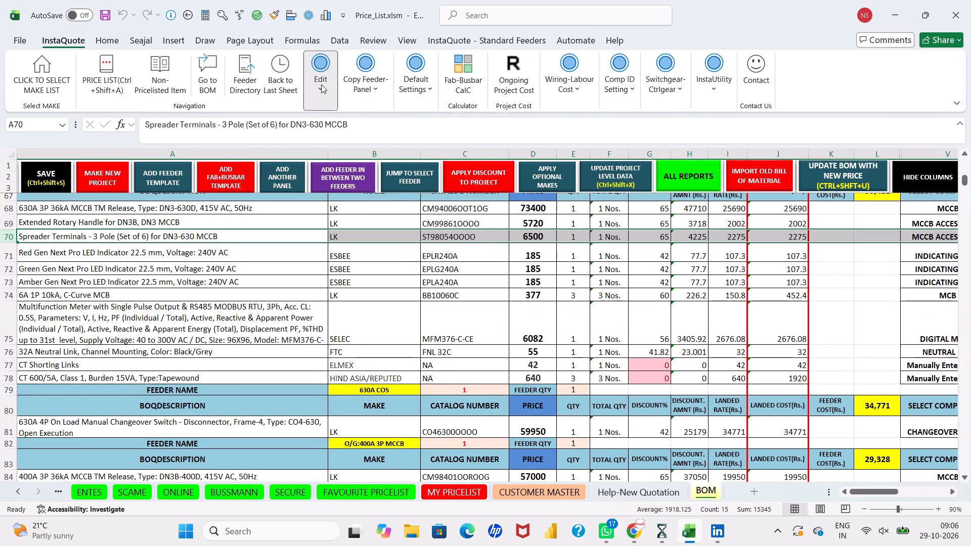
click(436, 134)
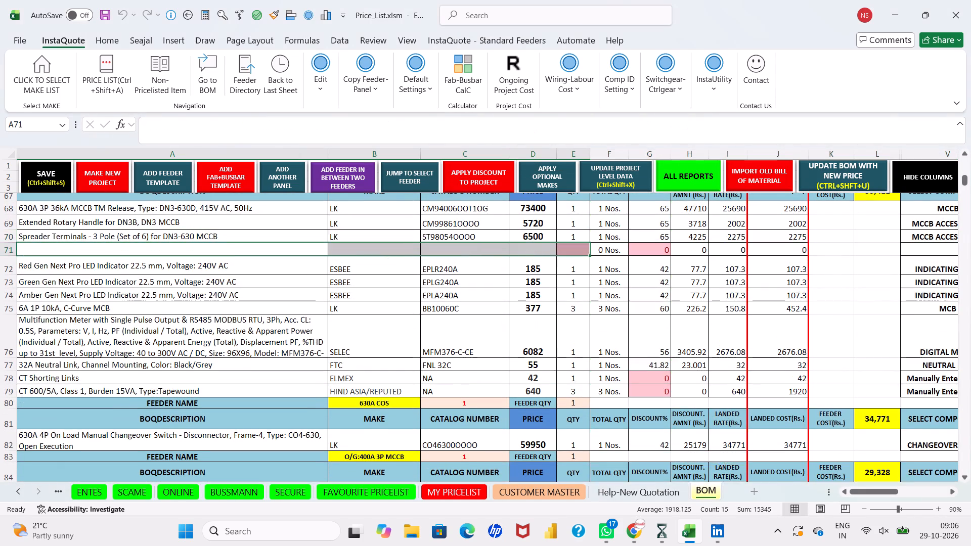
Insert a blank row below the DN3B/DN3-400 MCCB spreader terminals in the O/G:400A 3P MCCB feeder and select its description cell.
scroll(383, 275, down, 3)
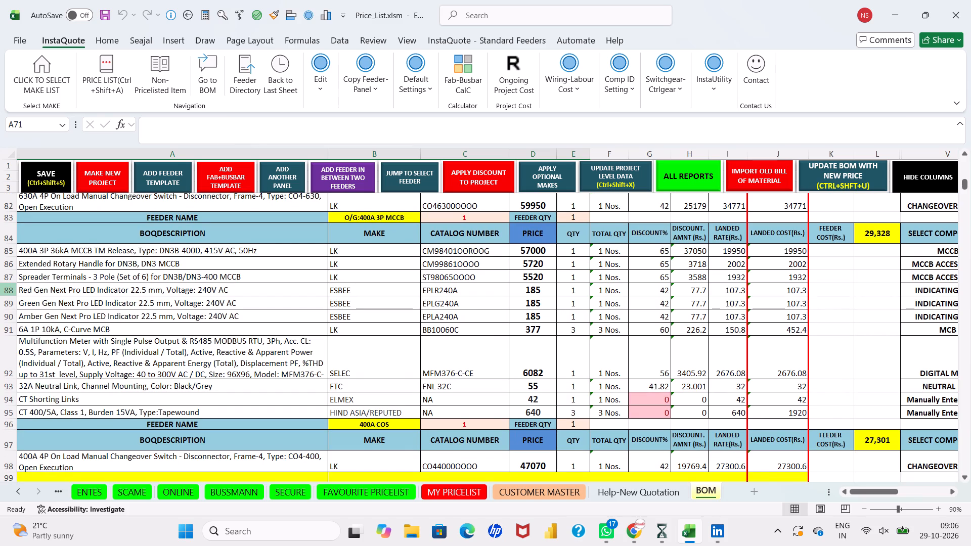
click(12, 276)
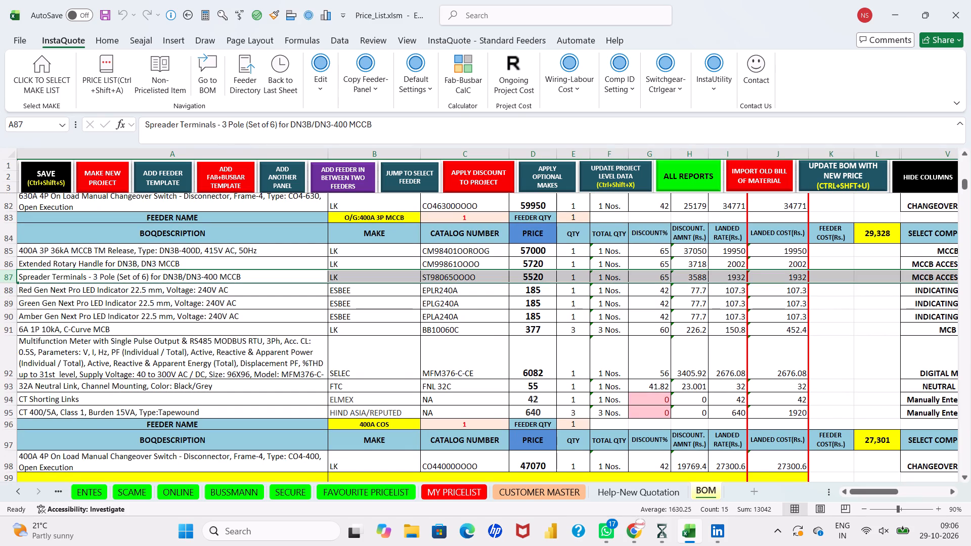
click(322, 98)
click(417, 135)
click(264, 291)
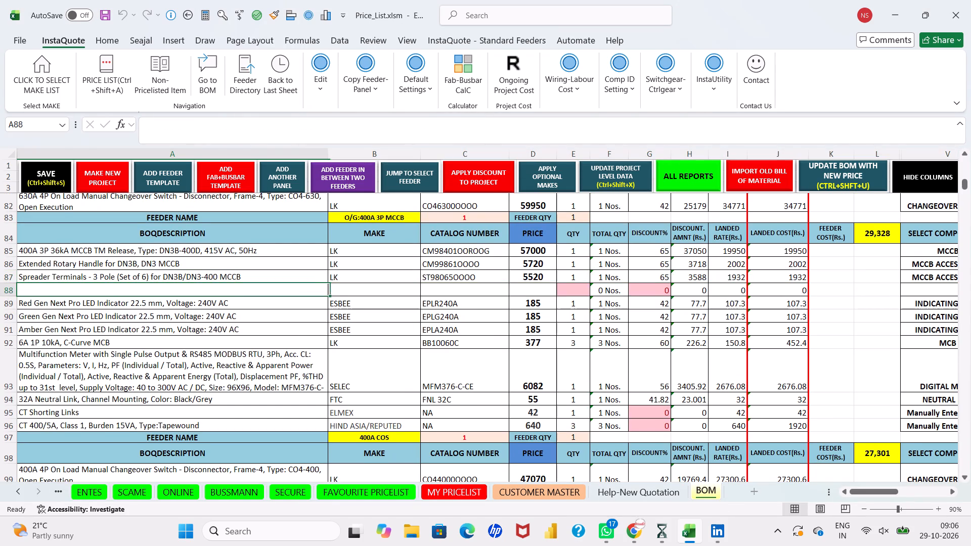
For the blank row in the O/G:800A 3P MCCB feeder, open the price list for component MCCB_ACCESSORIES, make LK.
scroll(264, 291, up, 7)
scroll(264, 291, down, 1)
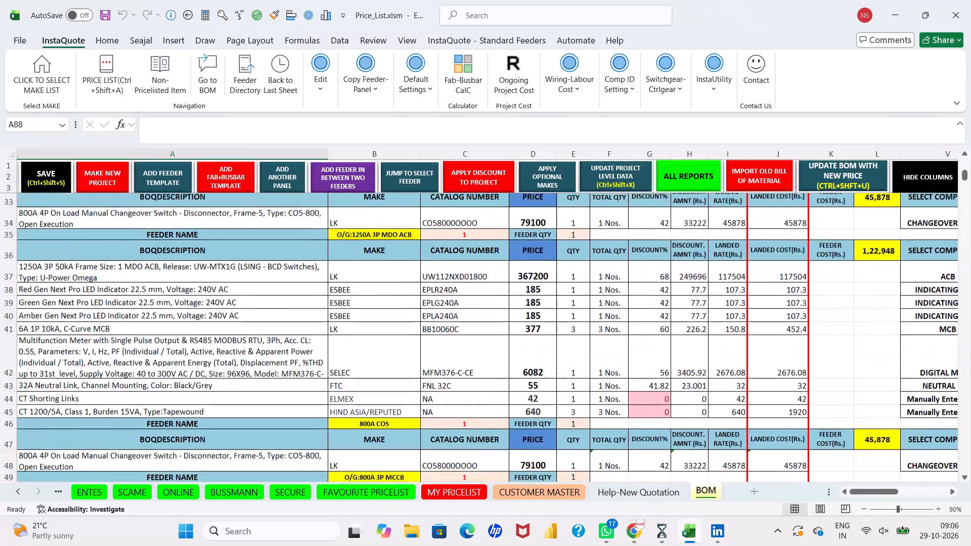
scroll(264, 291, down, 2)
scroll(264, 291, up, 1)
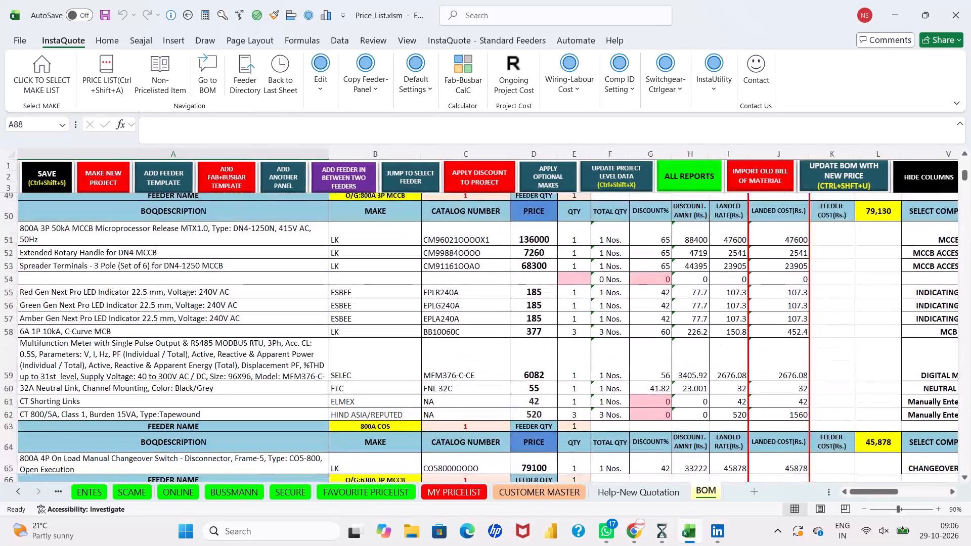
scroll(264, 291, up, 1)
click(266, 276)
key(ctrl+q)
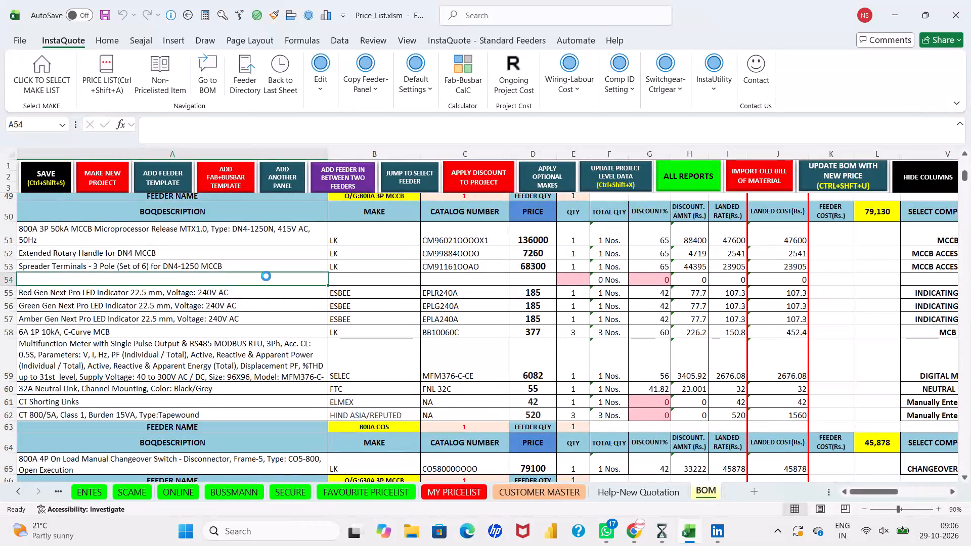
click(373, 266)
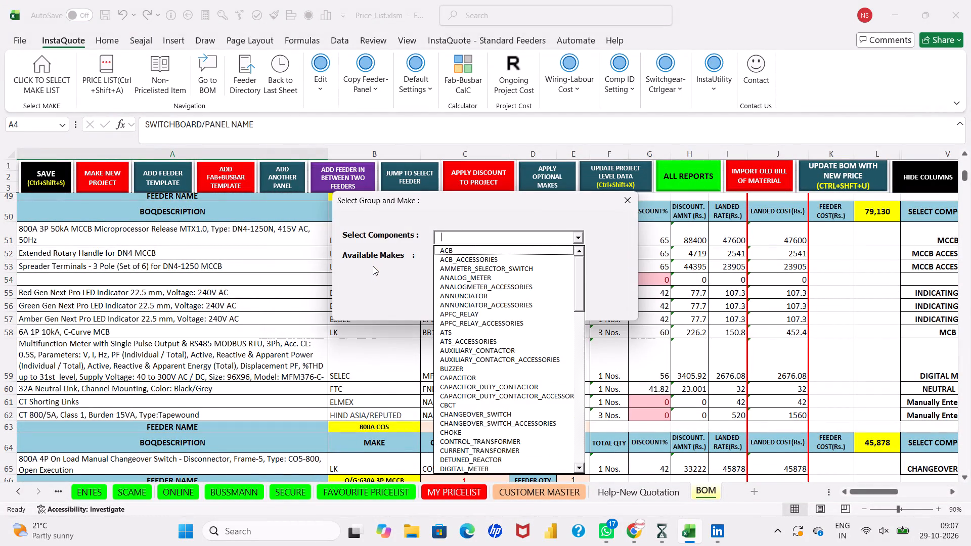
text(mcc)
key(Down)
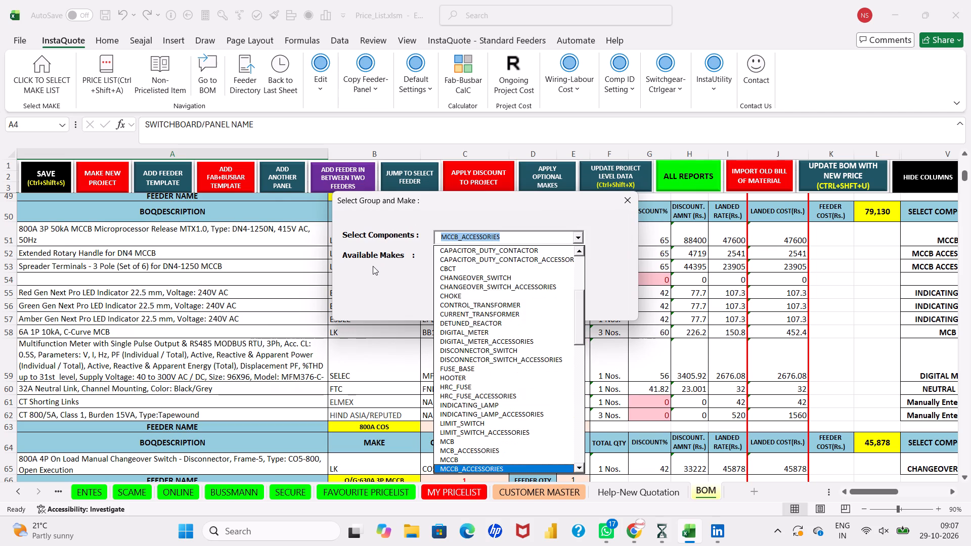
key(Tab)
key(l)
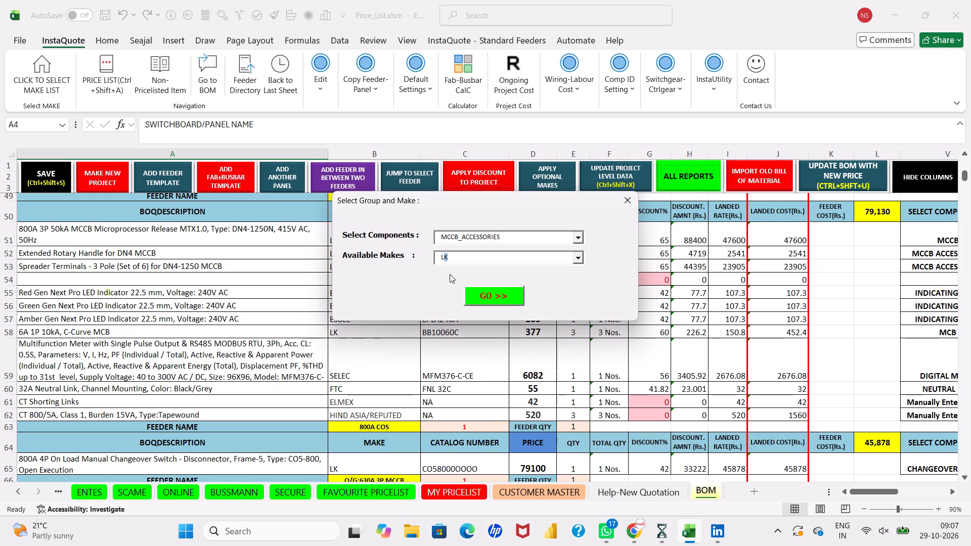
click(484, 301)
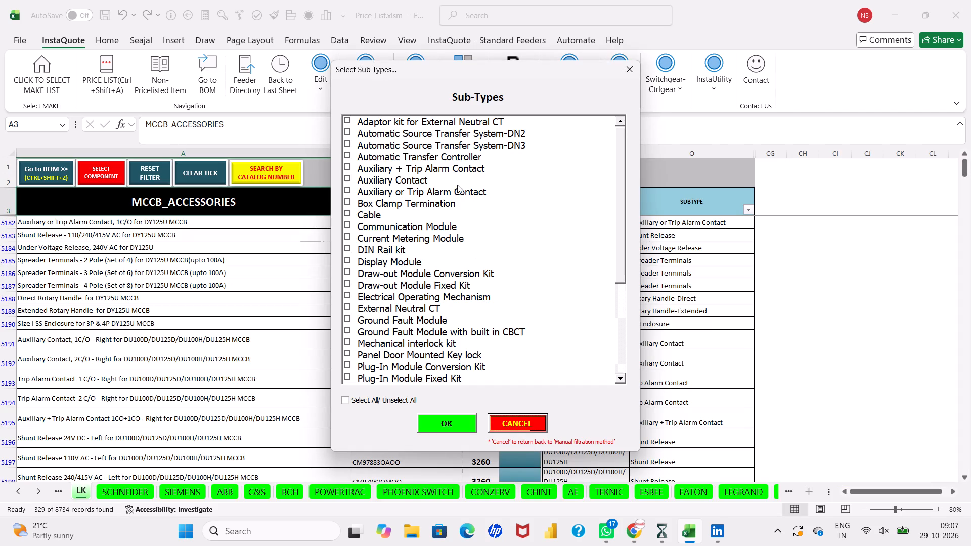
Filter the accessories to Auxiliary + Trip Alarm Contact, type DN-Dsine, and add the DN2, DN3B, DN3, DN4 MCCB contact to the bill of material.
click(454, 166)
click(436, 427)
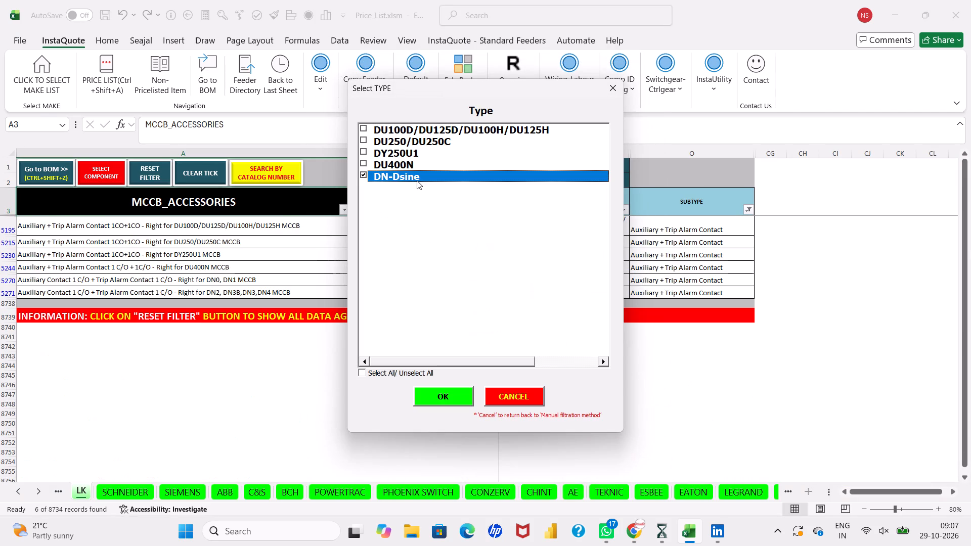
click(417, 180)
click(447, 400)
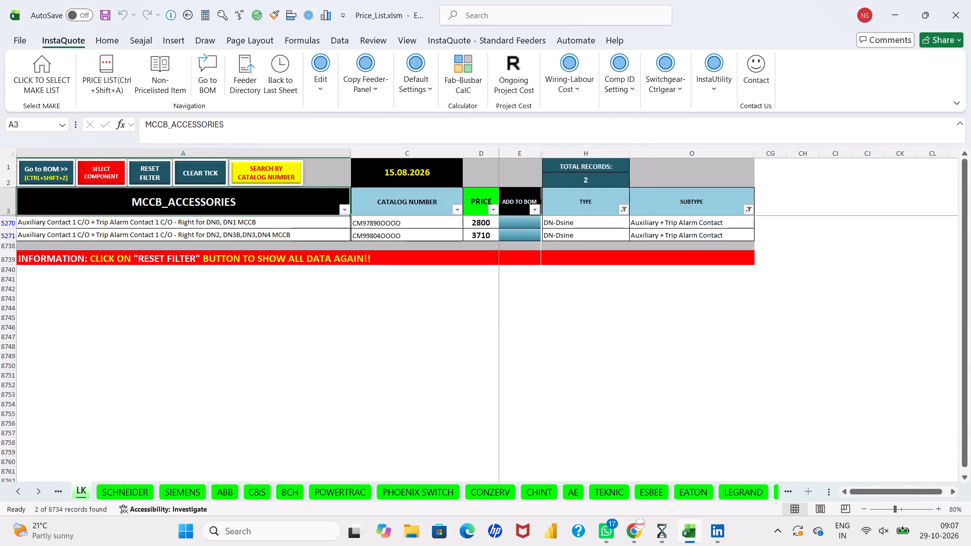
double_click(509, 238)
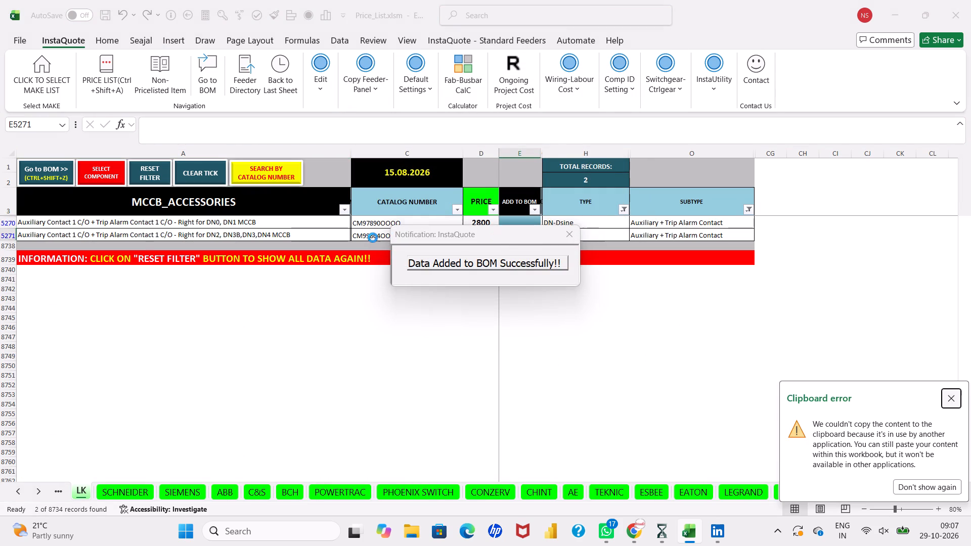
click(33, 180)
click(33, 180)
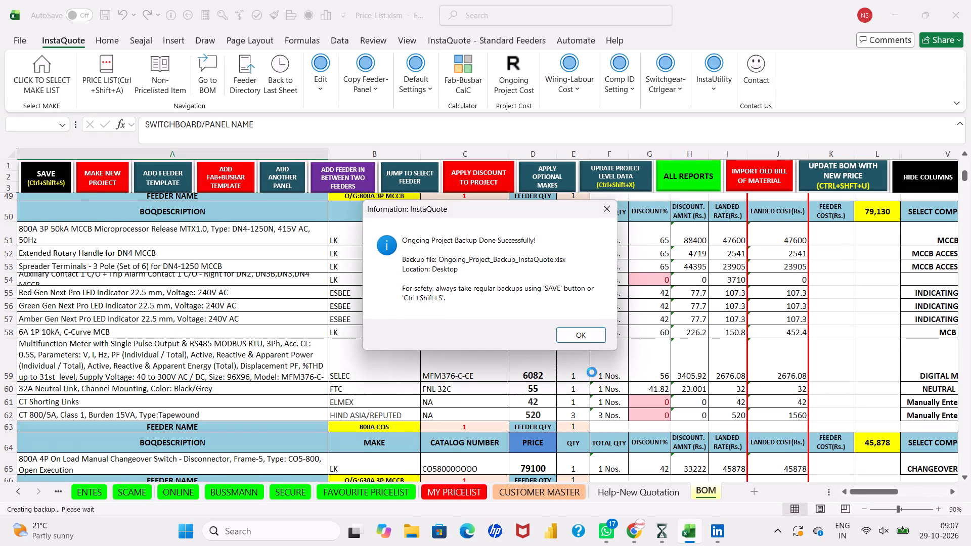
click(581, 335)
Set quantity 1 and discount 65% for the auxiliary and trip alarm contact in the O/G:800A 3P MCCB feeder.
click(573, 275)
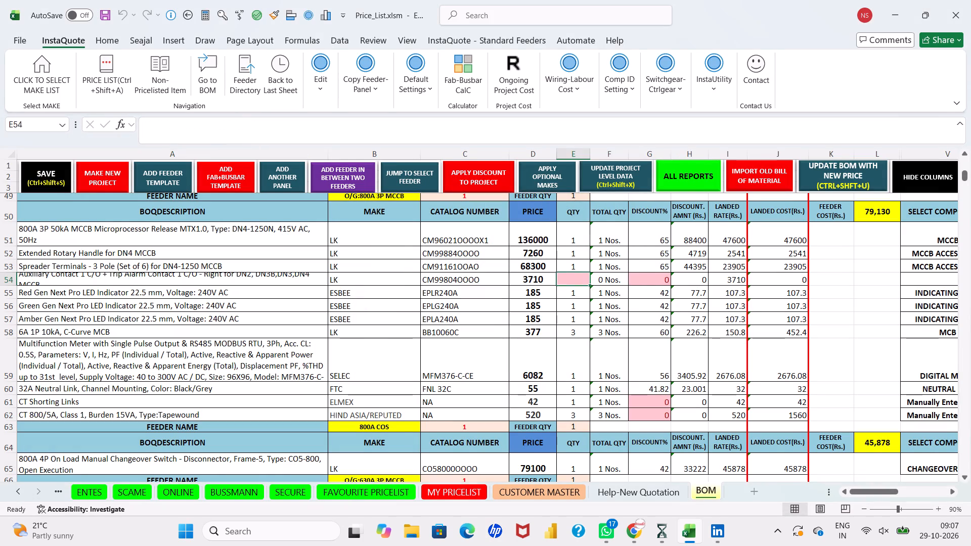
key(1)
key(Return)
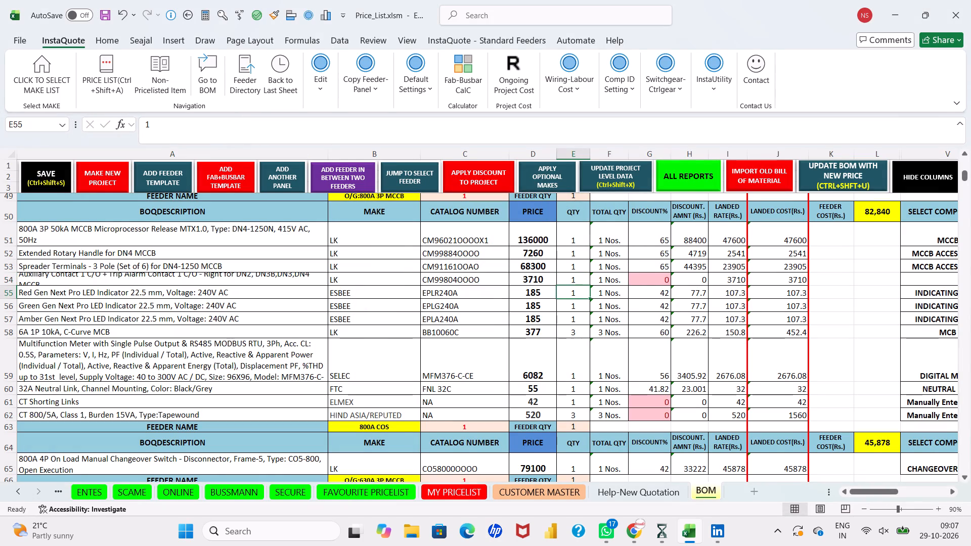
click(646, 282)
text(65)
key(Return)
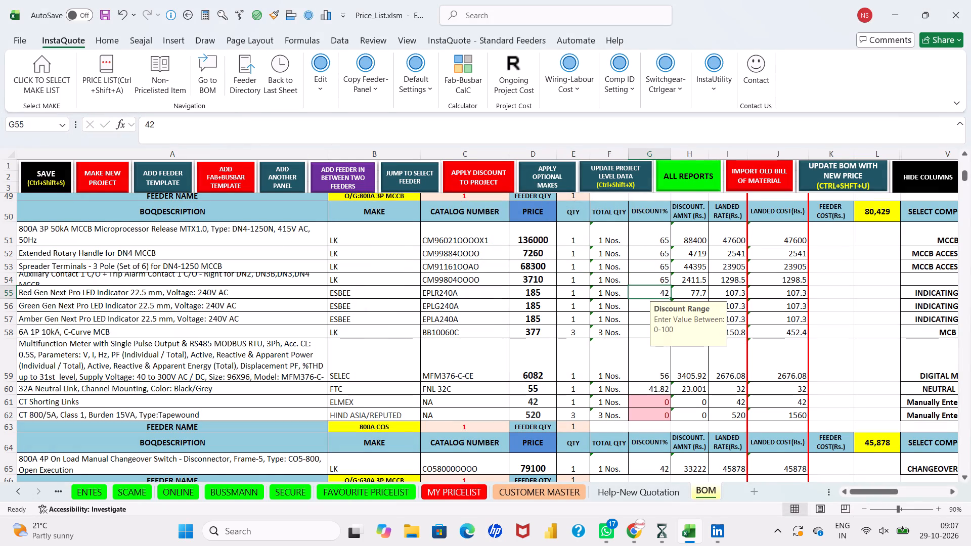
Copy the auxiliary and trip alarm contact entry into the O/G:630A 3P MCCB feeder's blank row and set its discount to 65%.
drag(292, 282, 548, 287)
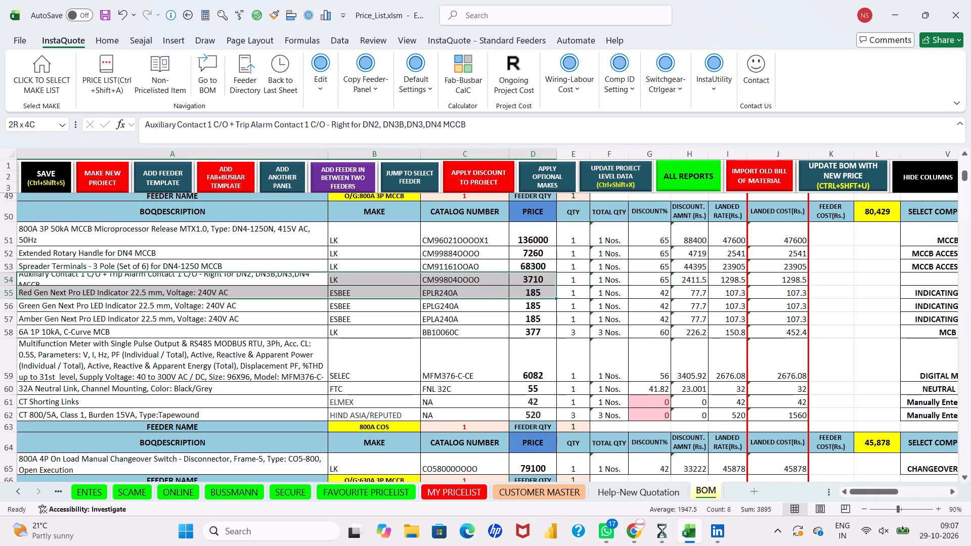
drag(548, 287, 564, 282)
key(ctrl+c)
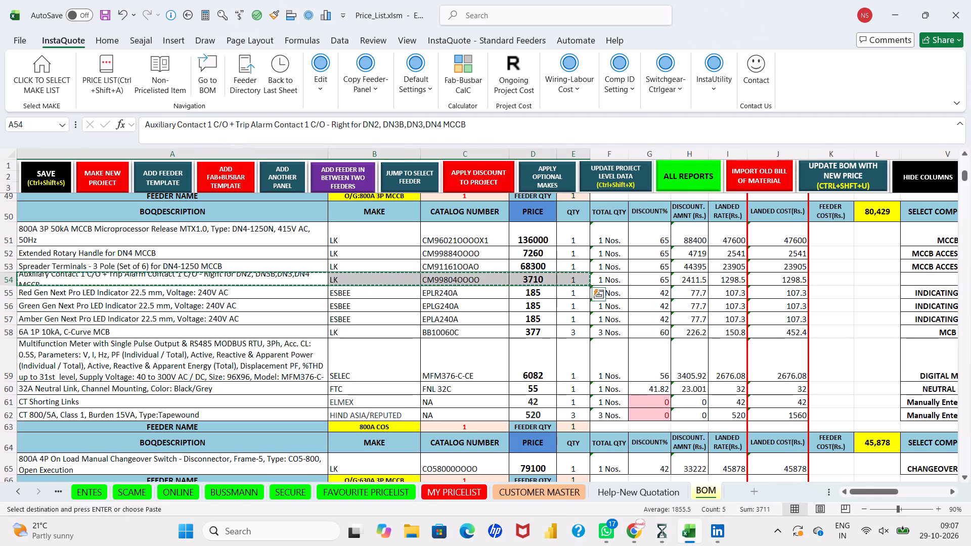
scroll(564, 282, down, 3)
click(319, 320)
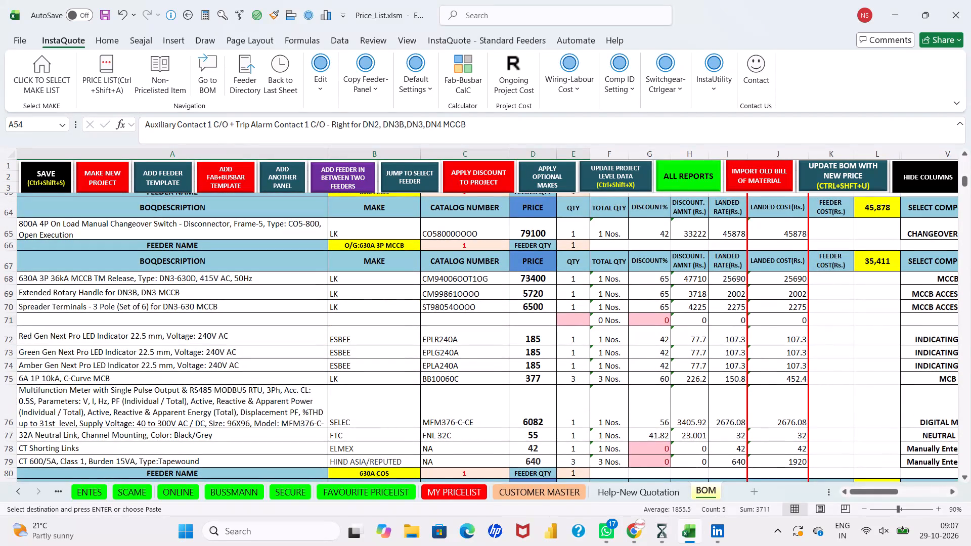
key(ctrl+v)
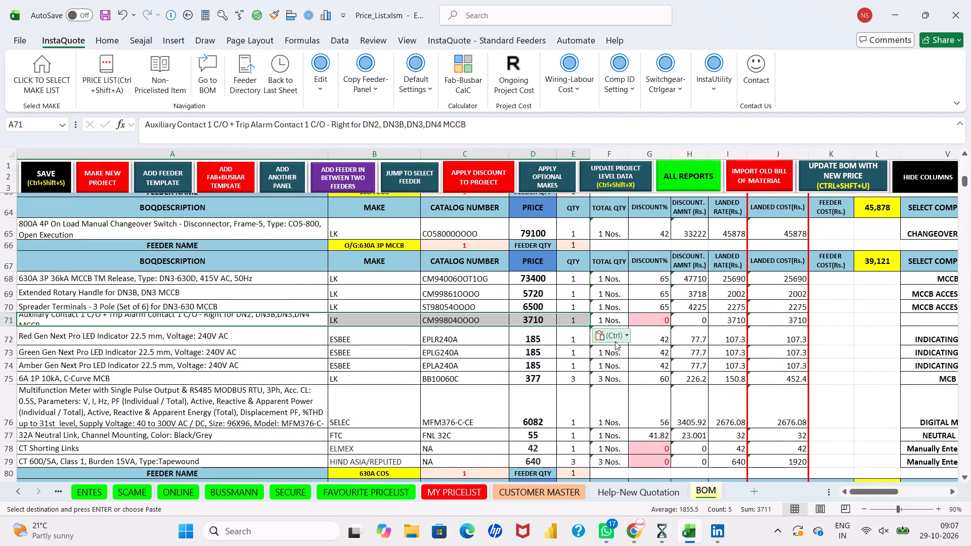
click(643, 320)
text(65)
key(Return)
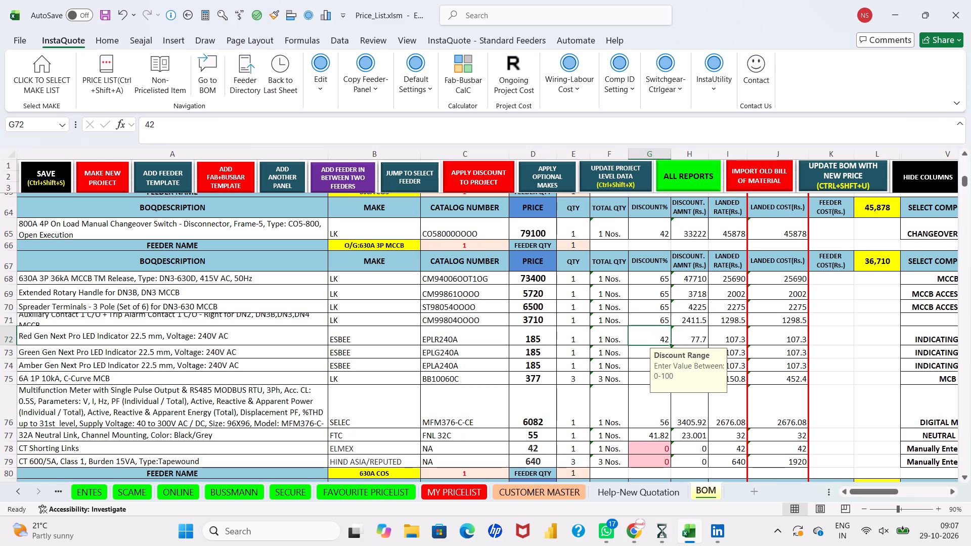
Copy the auxiliary and trip alarm contact entry into the O/G:400A 3P MCCB feeder's blank row and set its discount to 65%.
drag(308, 324, 557, 326)
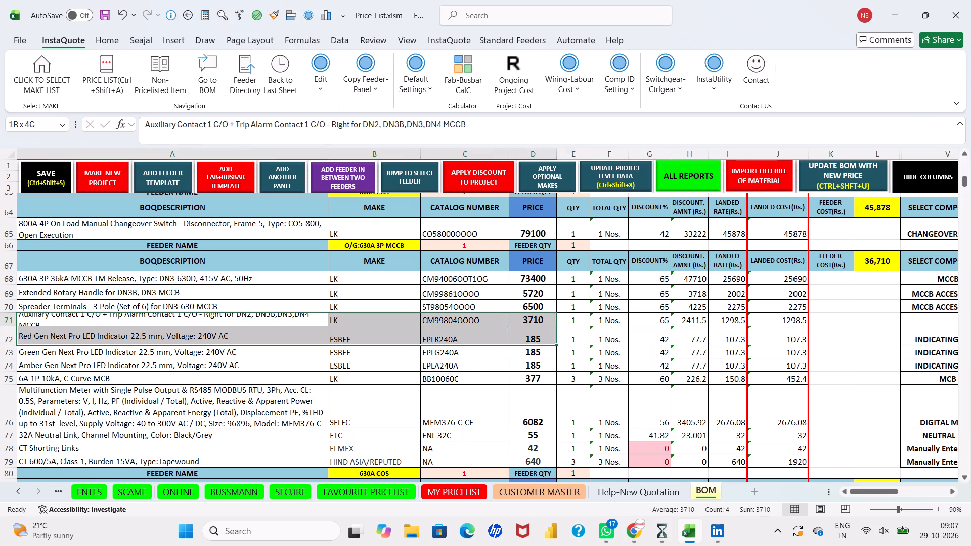
drag(557, 326, 561, 323)
key(ctrl+c)
scroll(561, 323, down, 2)
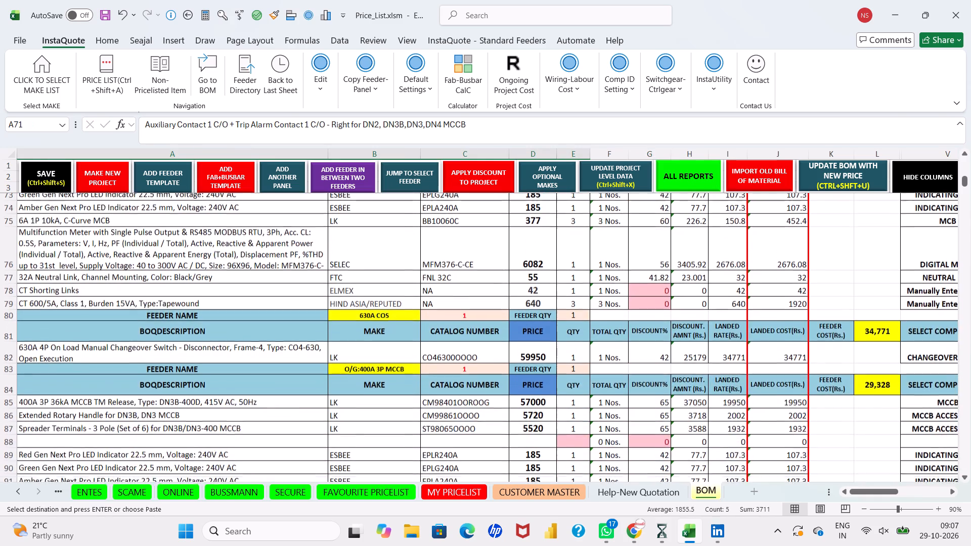
scroll(561, 323, down, 1)
click(320, 309)
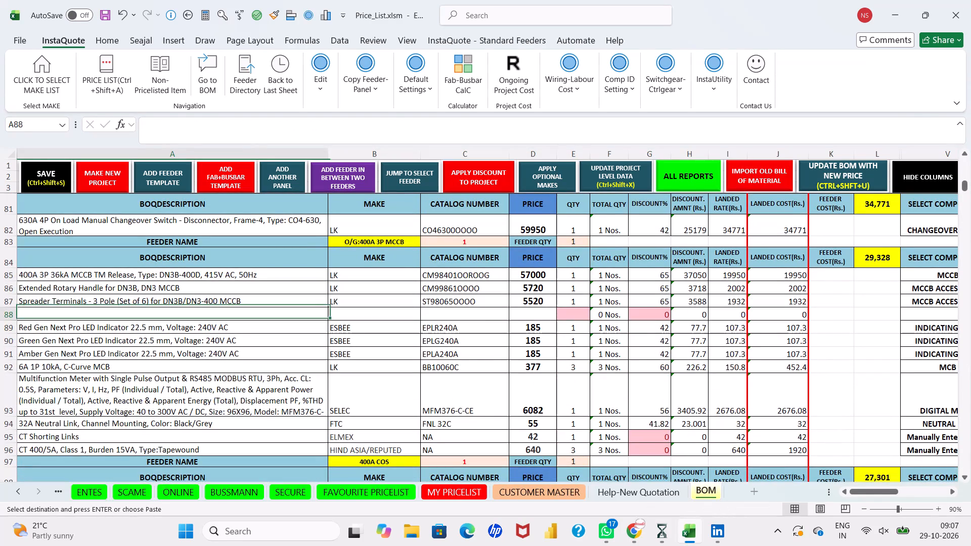
key(ctrl+v)
scroll(320, 309, down, 4)
scroll(320, 309, up, 1)
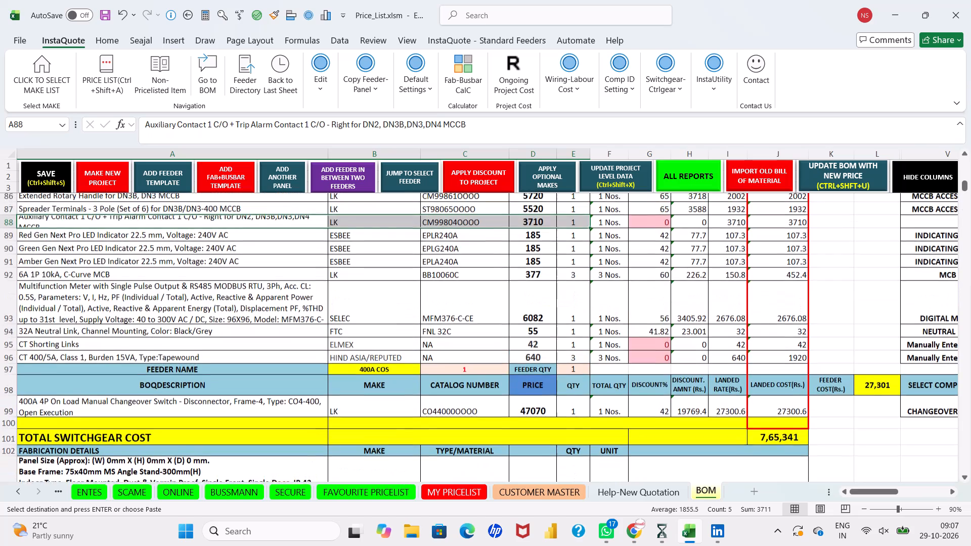
scroll(320, 309, up, 1)
click(647, 226)
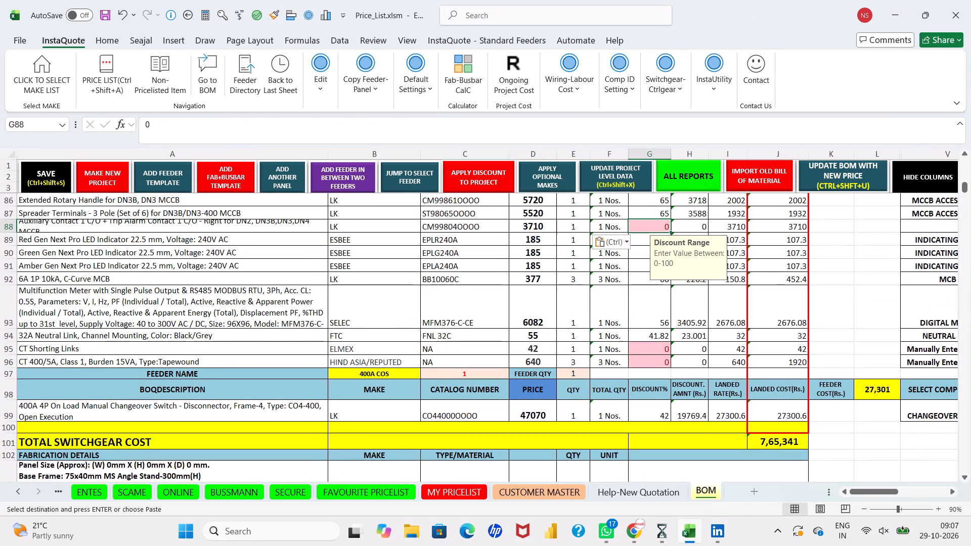
text(65)
key(Return)
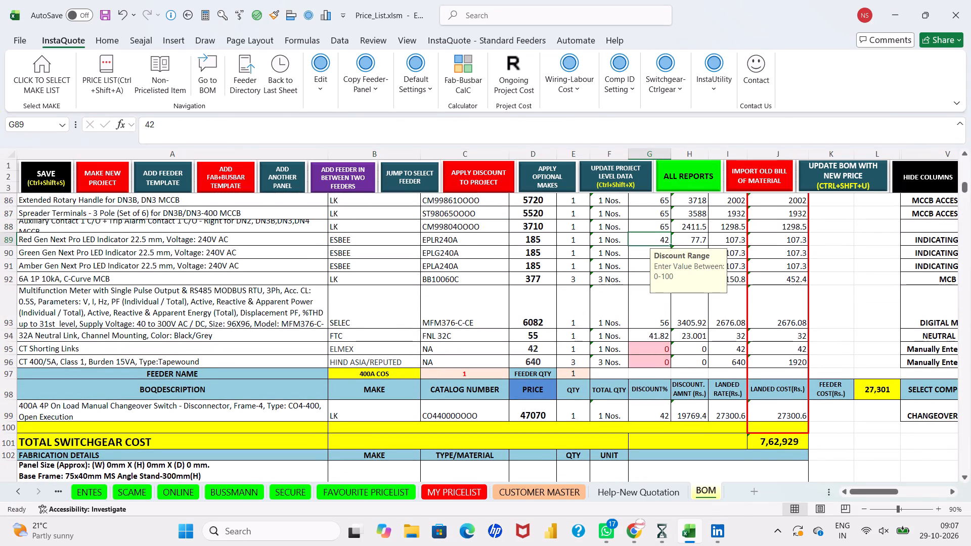
key(Escape)
Save a backup of the ongoing project.
click(39, 184)
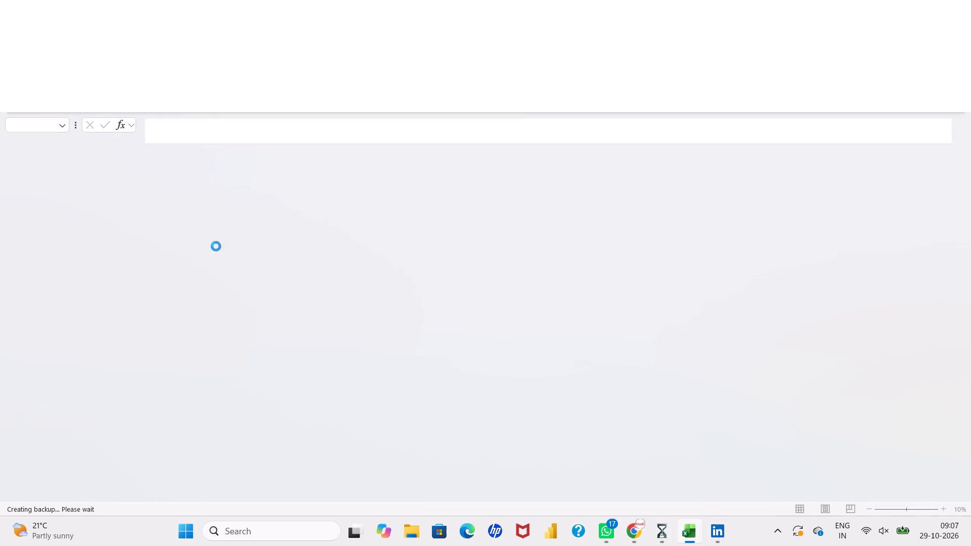
click(577, 339)
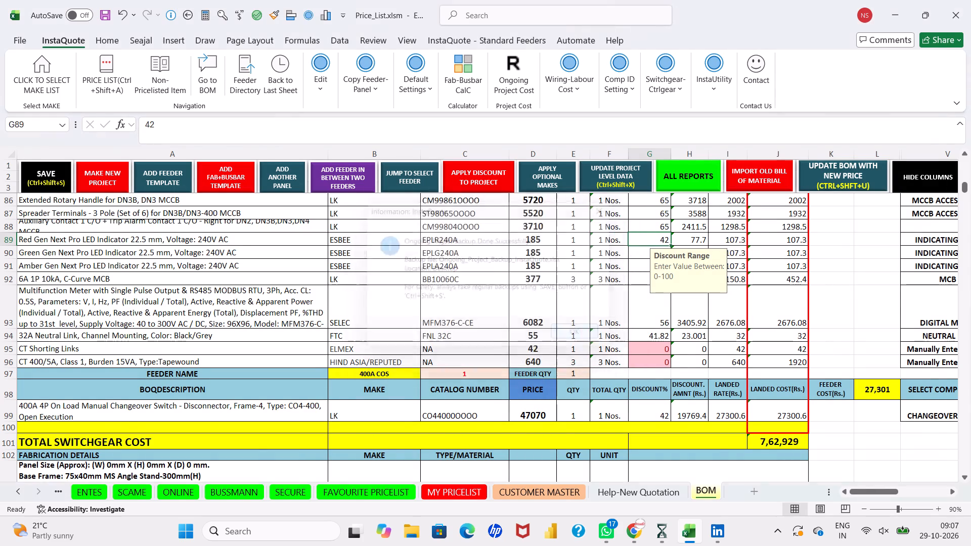
Review the bill of material from the Incomer feeder down to the O/G:1000A 3P MDO ACB feeder's components.
scroll(577, 339, up, 8)
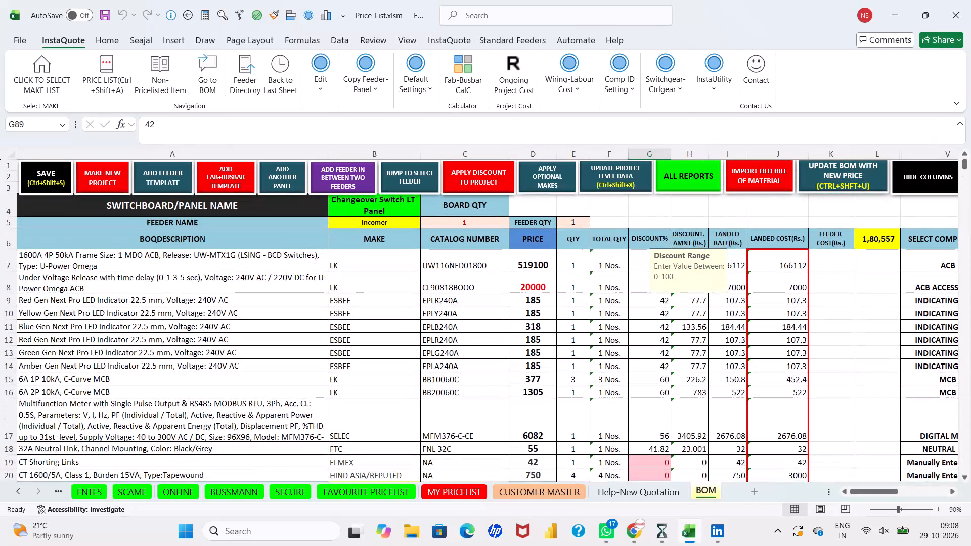
scroll(577, 339, down, 4)
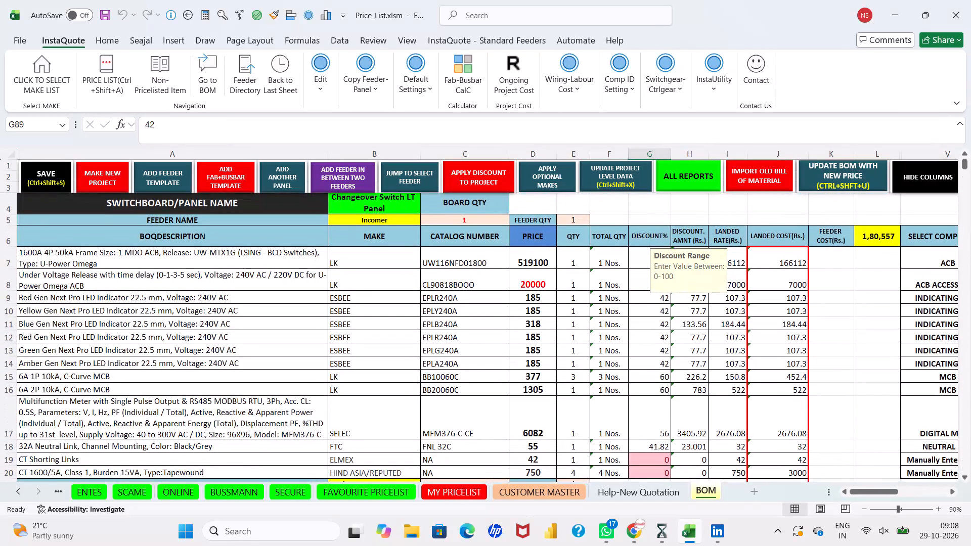
scroll(577, 339, down, 3)
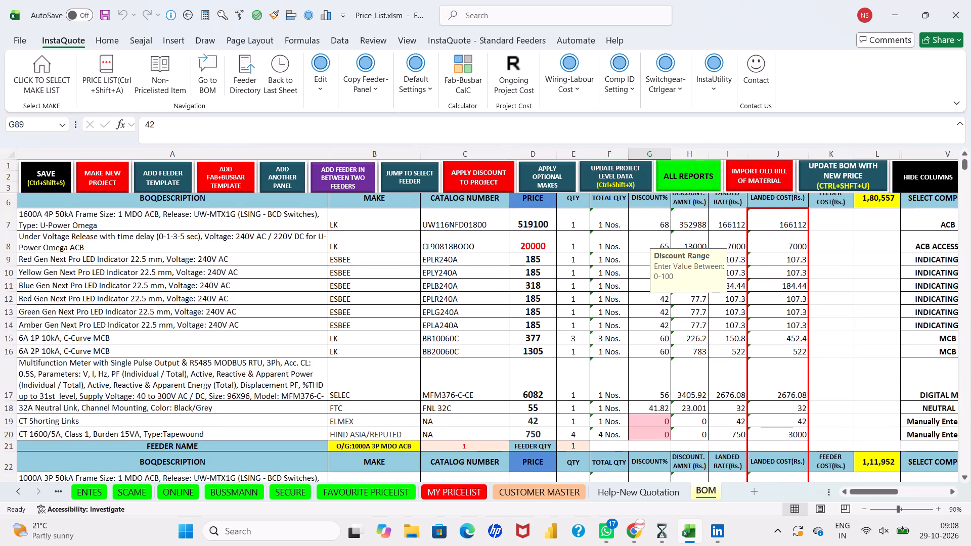
scroll(577, 339, down, 2)
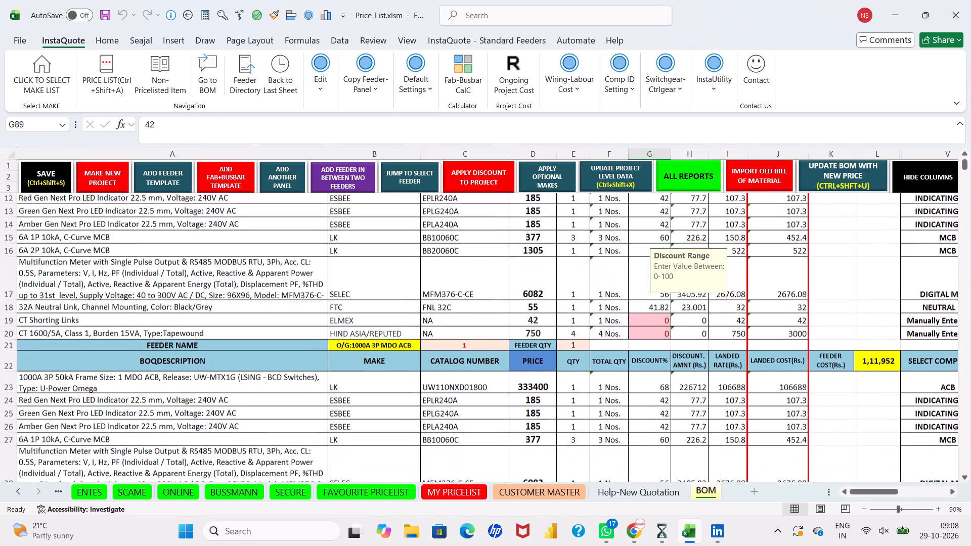
scroll(577, 339, down, 2)
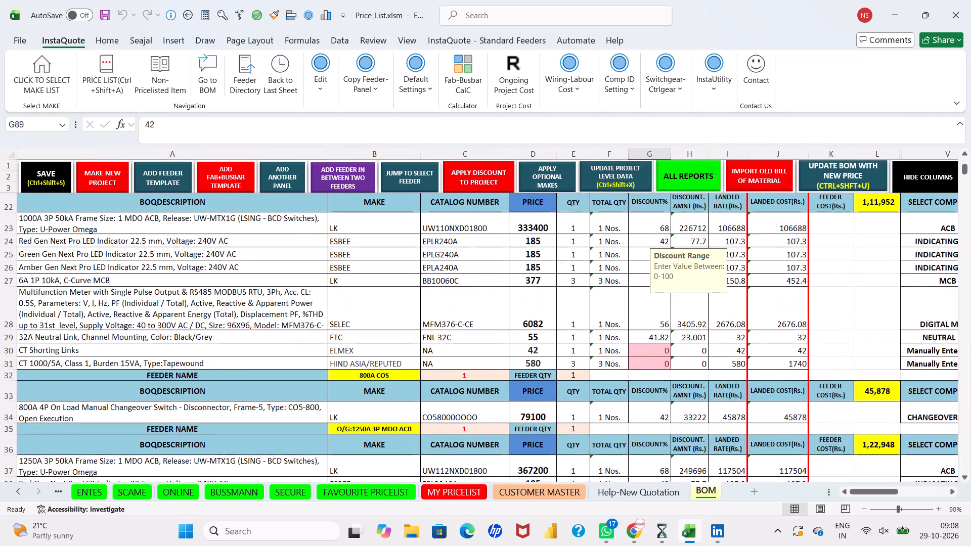
click(586, 281)
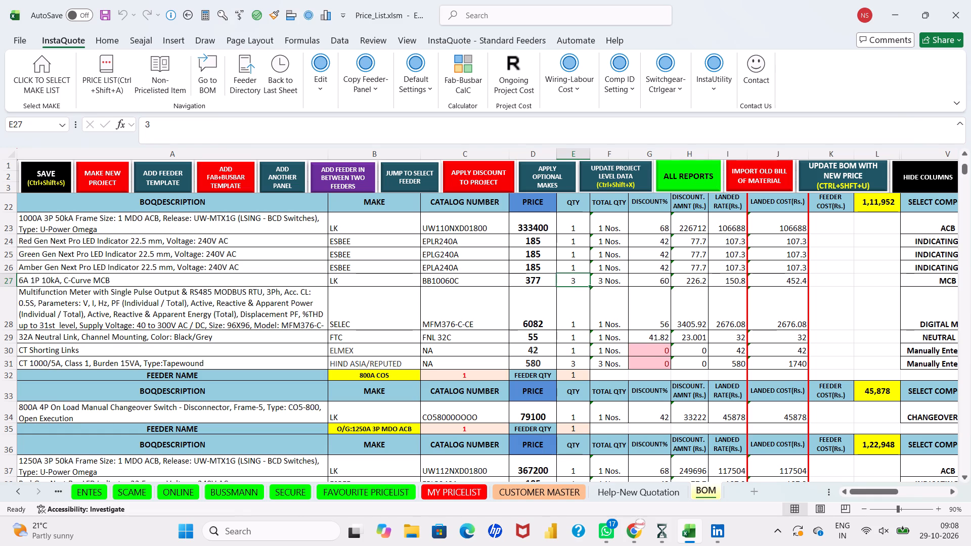
Clear the multifunction meter description in the O/G:1000A 3P MDO ACB feeder and open the price list for DIGITAL_METER, make SCHNEIDER.
click(266, 308)
key(Delete)
key(ctrl+q)
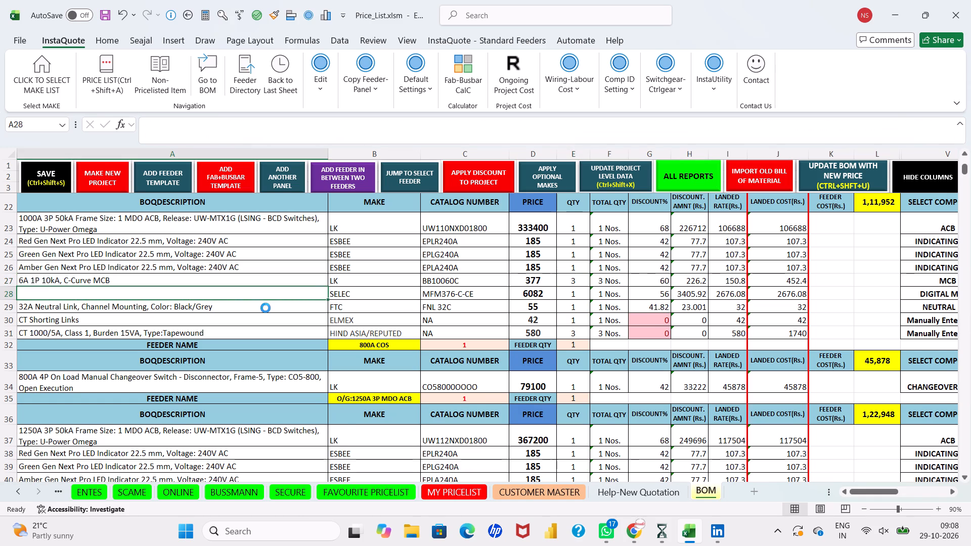
click(337, 289)
text(digi)
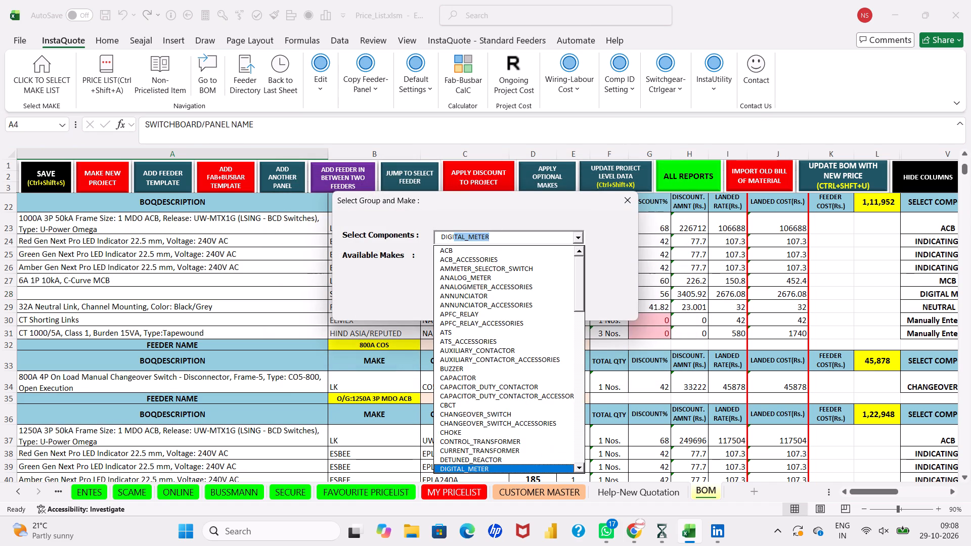
key(Tab)
key(s)
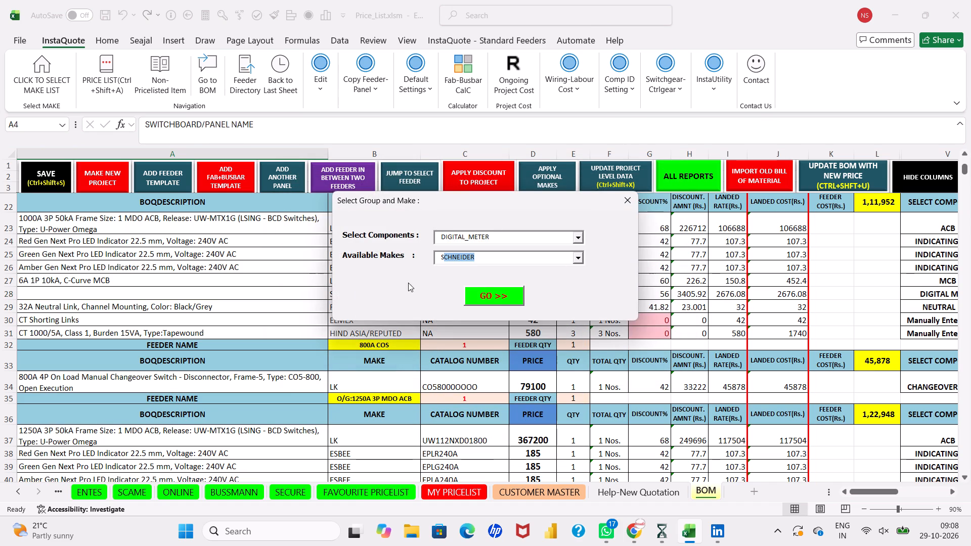
click(497, 299)
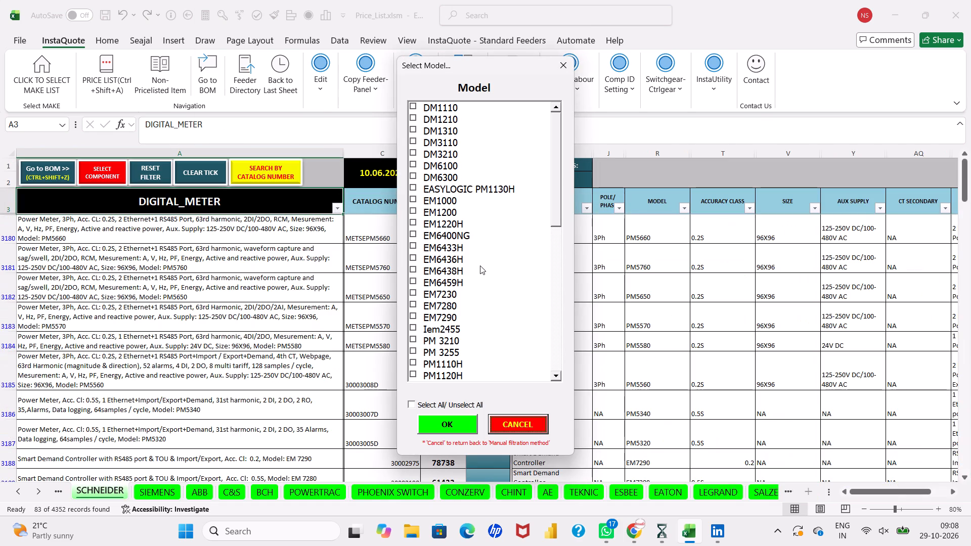
Filter the digital meters to model EM6436H, all accuracy classes, type Multifunction Meter-Load Manager, with RS 485 Port.
click(454, 261)
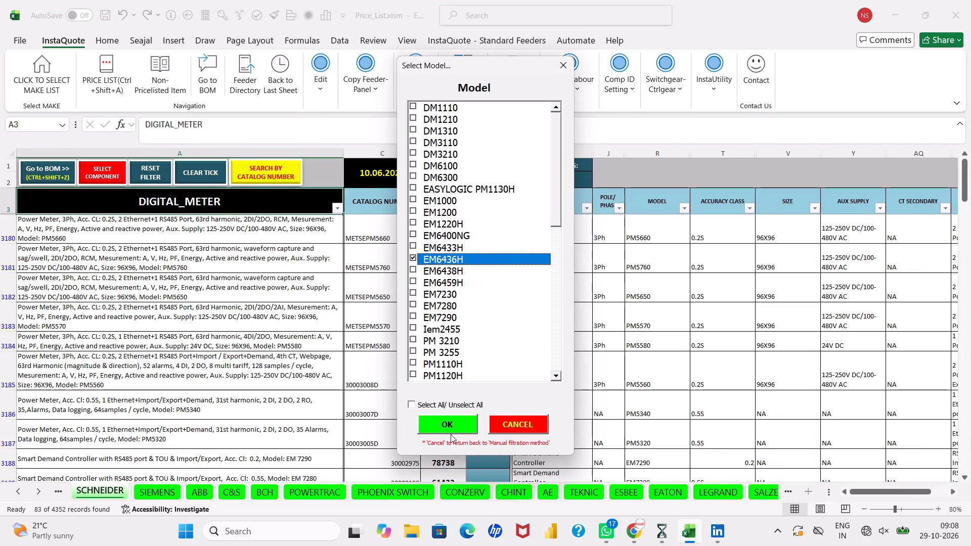
click(453, 429)
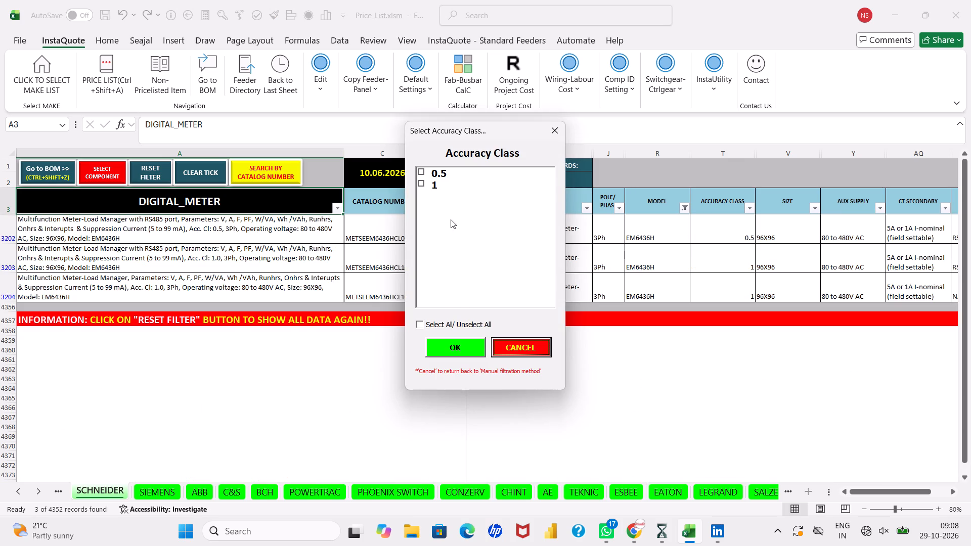
click(449, 325)
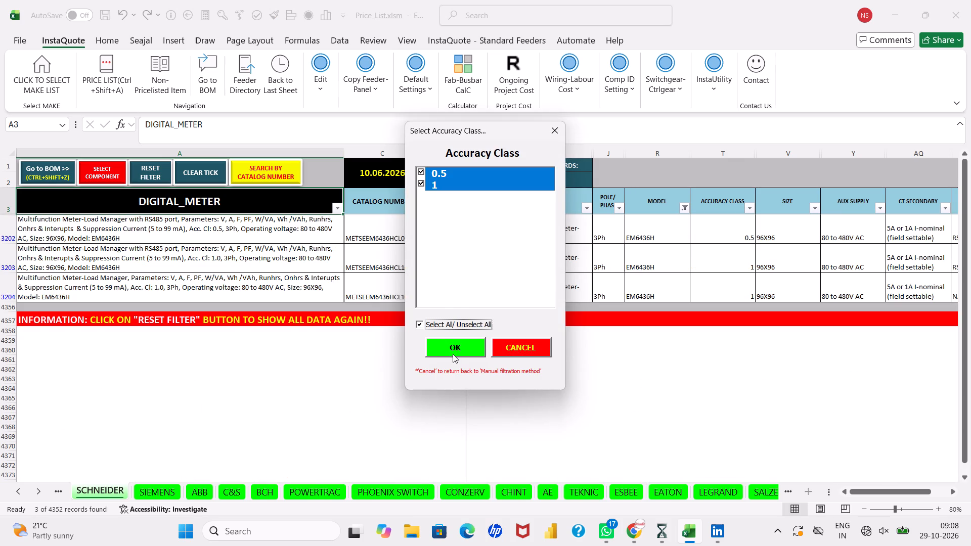
click(453, 354)
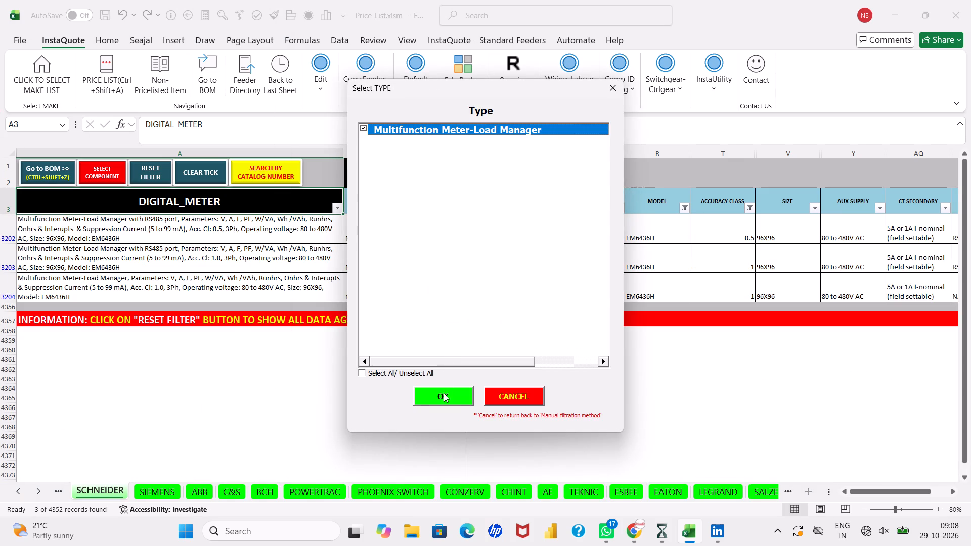
click(444, 393)
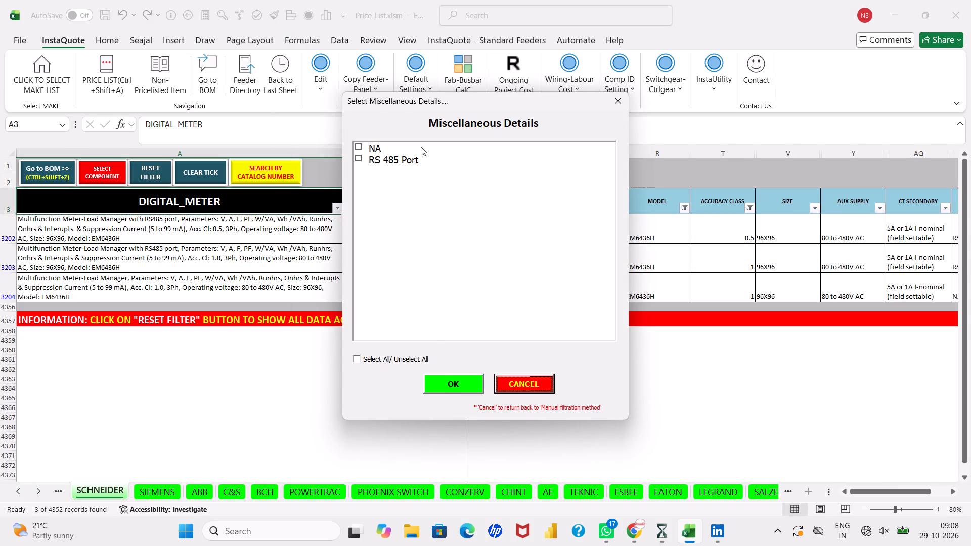
click(412, 162)
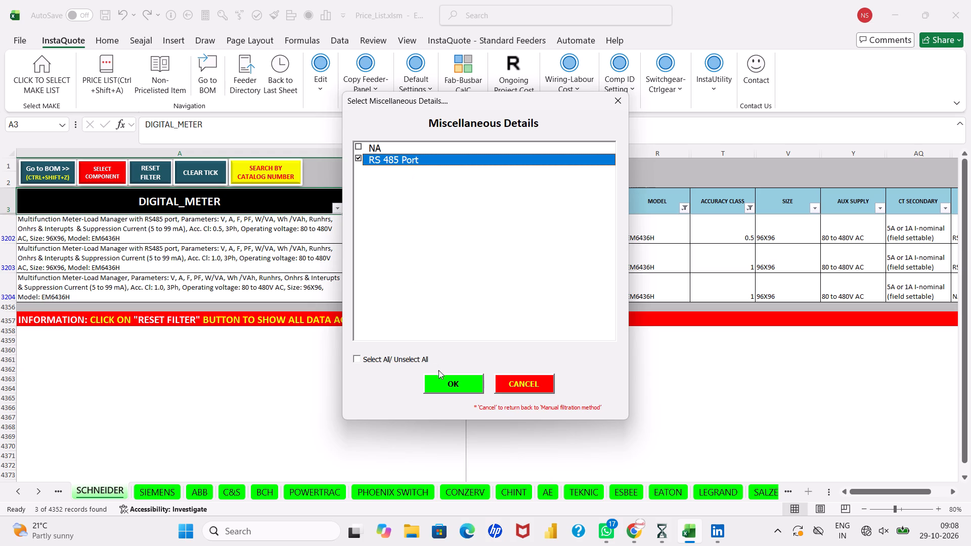
click(446, 384)
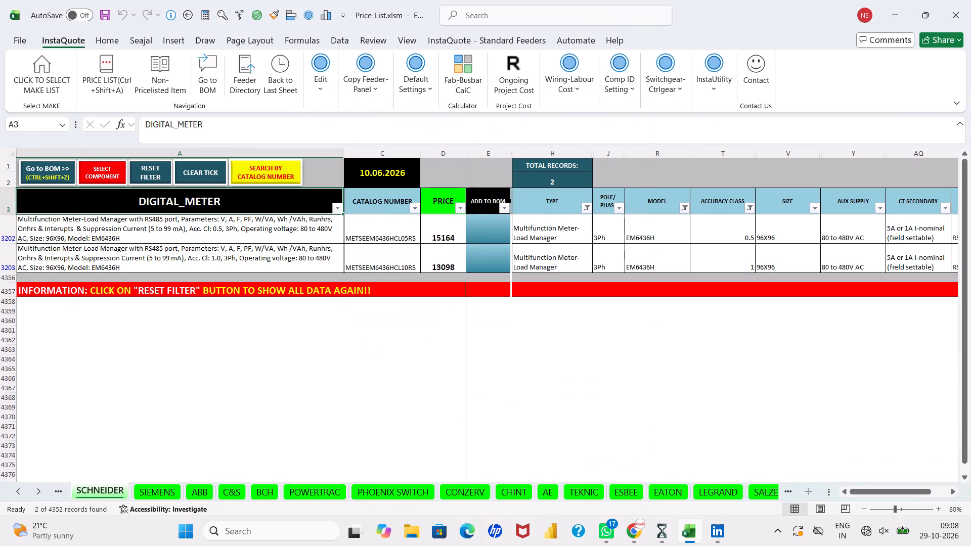
Add the accuracy class 1.0 EM6436H meter, catalog number METSEEM6436HCL10RS, to the O/G:1000A 3P MDO ACB feeder in the BOM.
scroll(494, 267, up, 1)
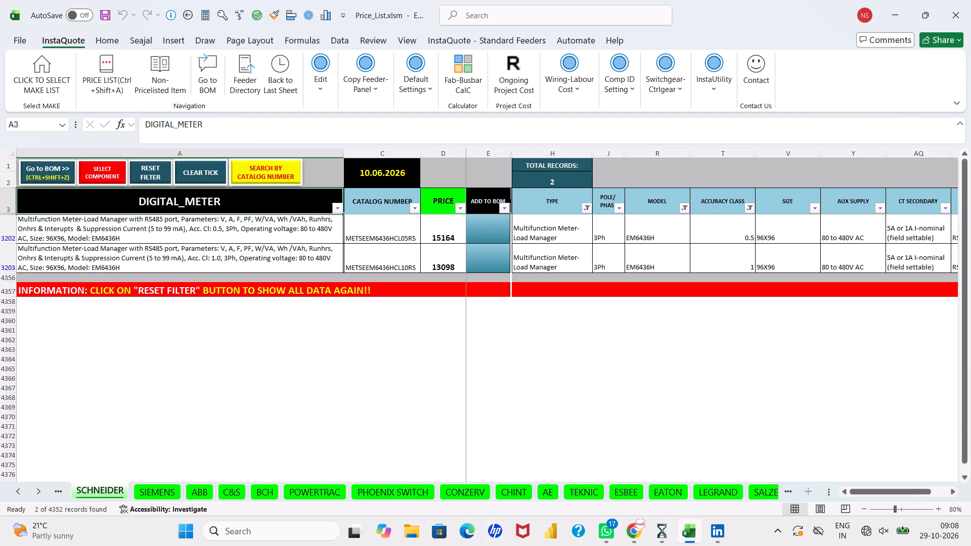
double_click(488, 261)
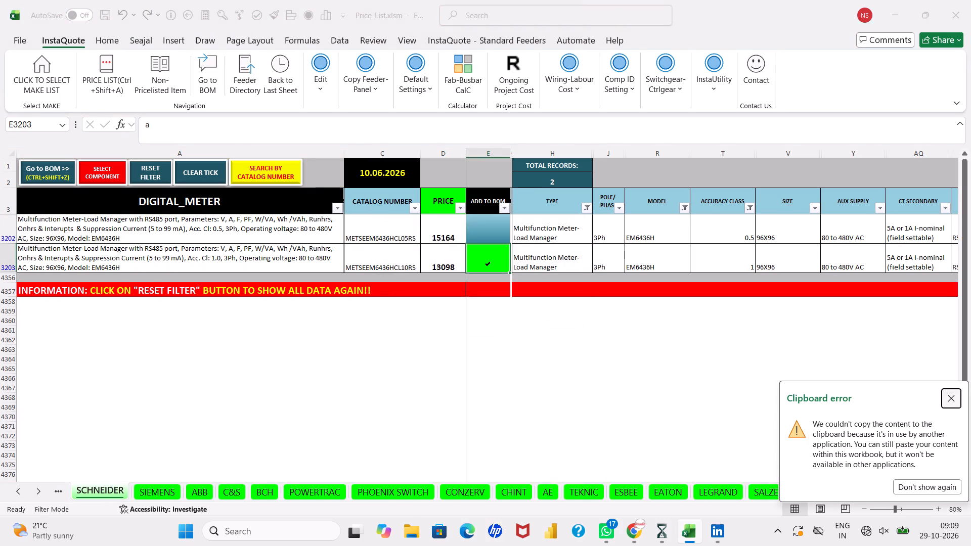
click(51, 179)
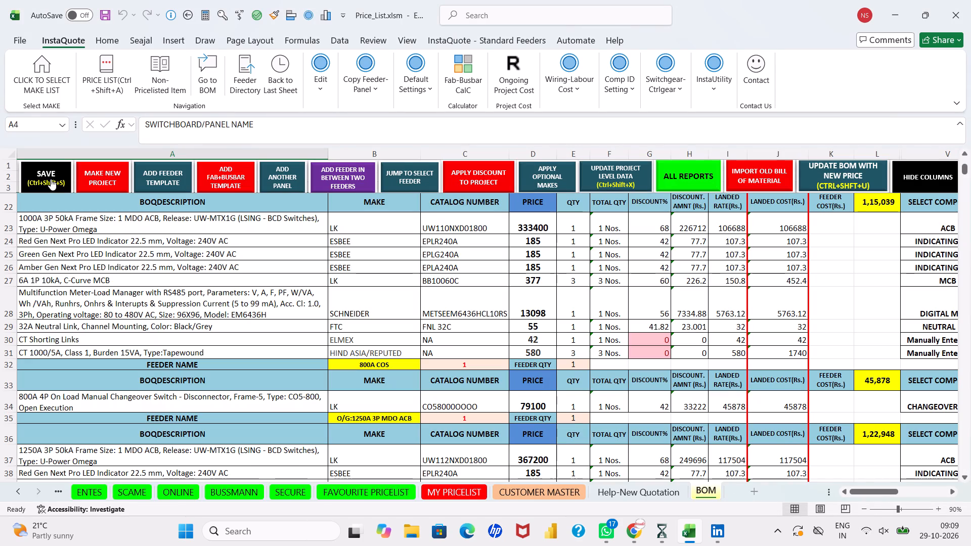
Save a backup of the ongoing project.
click(51, 179)
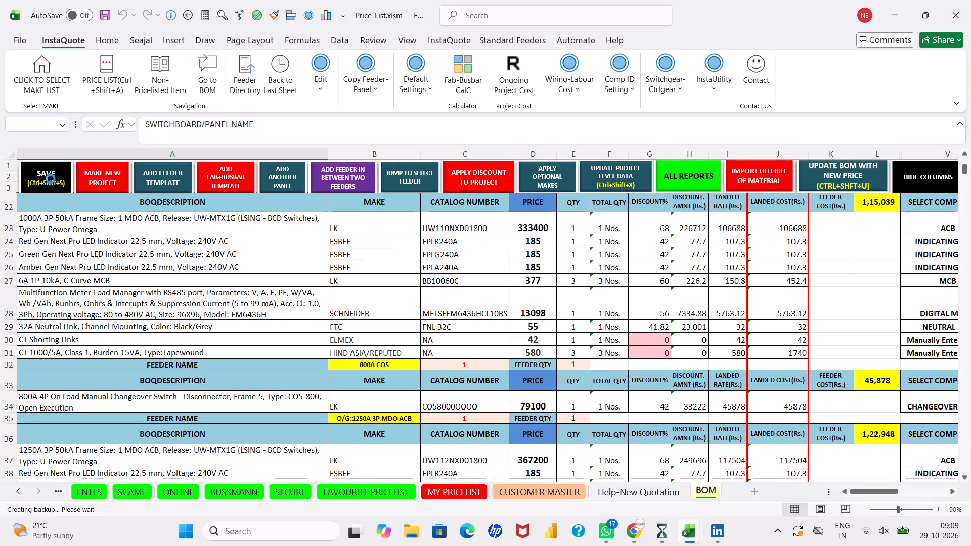
click(581, 338)
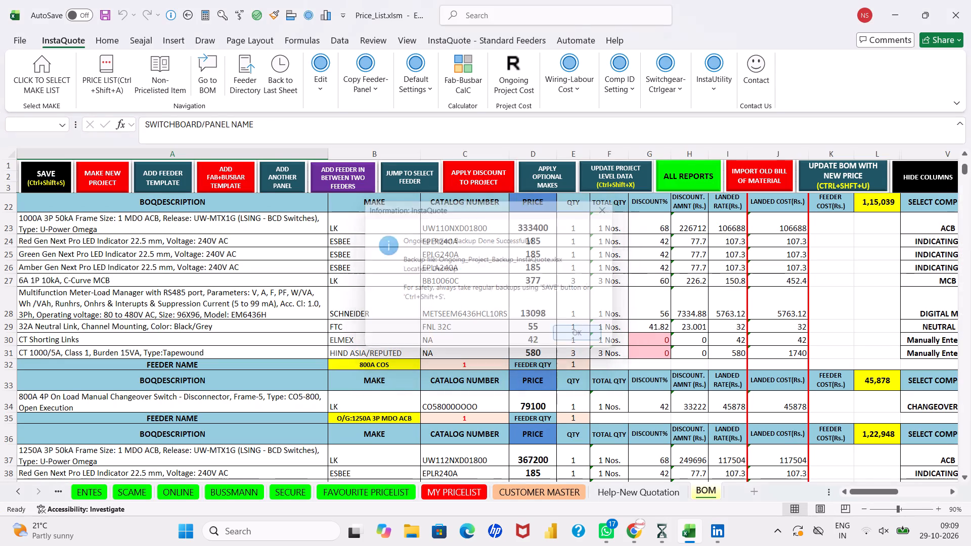
Set the discount of the Schneider multifunction meter in the O/G:1000A 3P MDO ACB feeder to 55%.
click(641, 308)
key(6)
key(BackSpace)
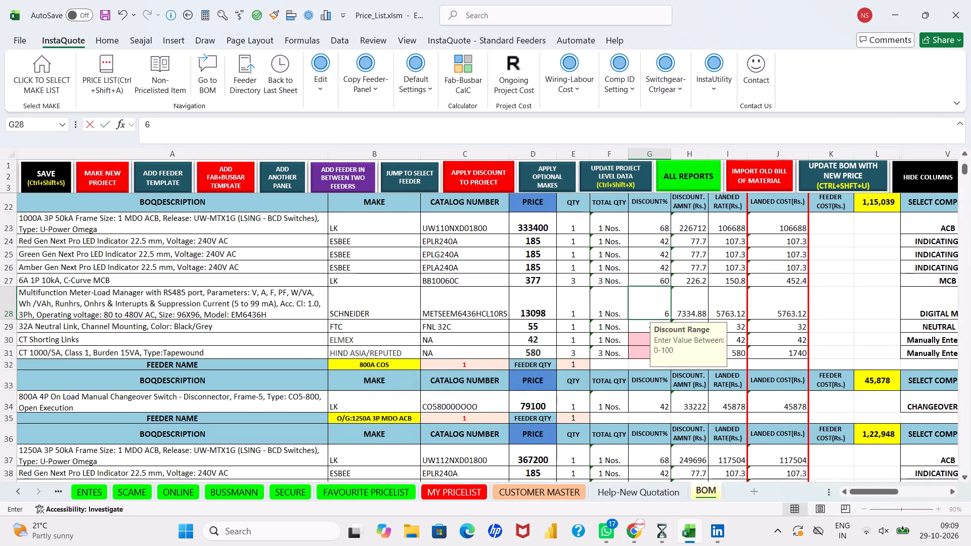
text(55)
key(Return)
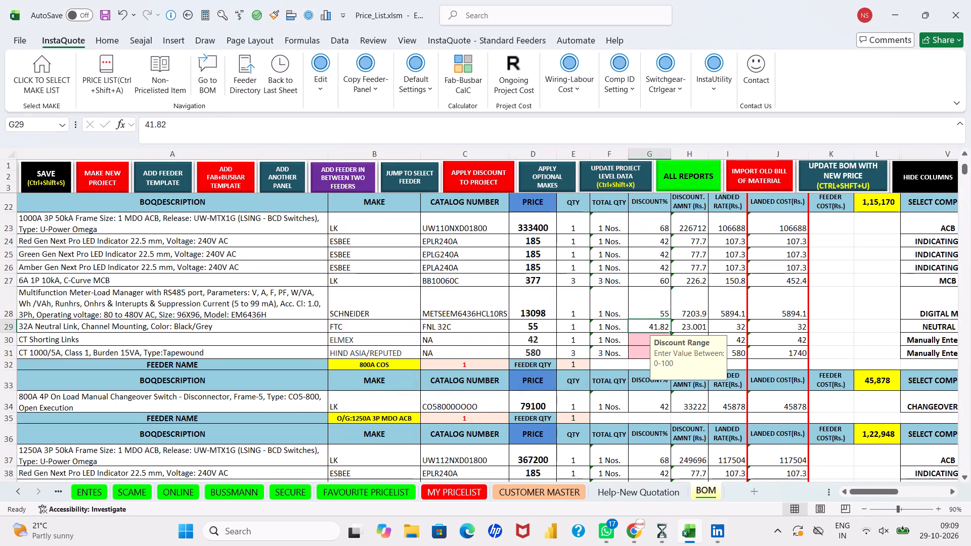
Save a backup of the ongoing project with the new meter discount.
click(56, 178)
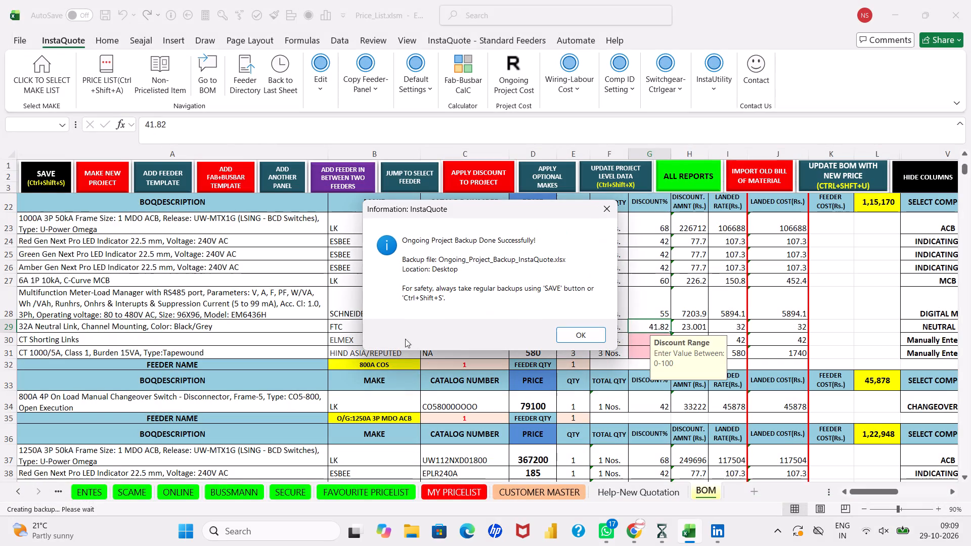
click(583, 336)
Turn on filtering for the bill of material and filter the BOQ descriptions by "multi".
scroll(583, 336, up, 2)
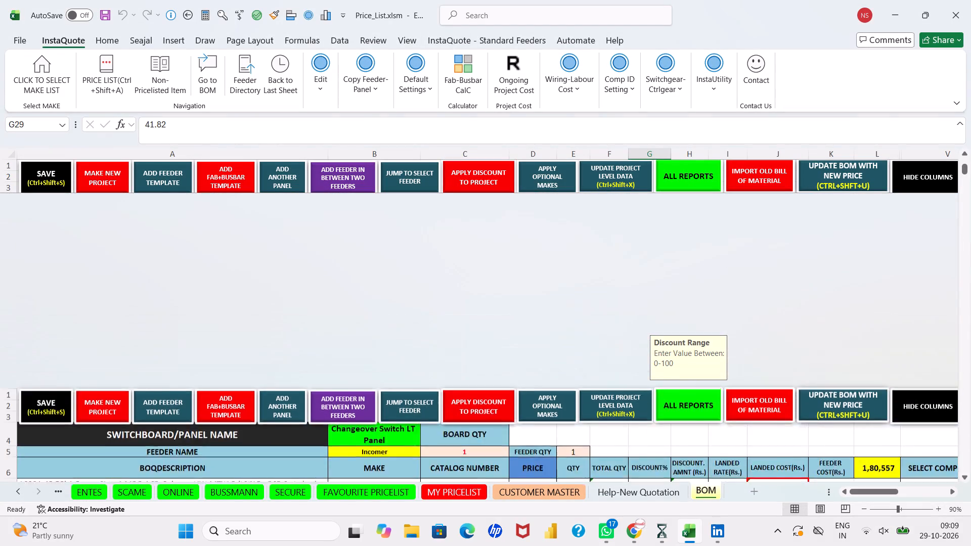
click(323, 244)
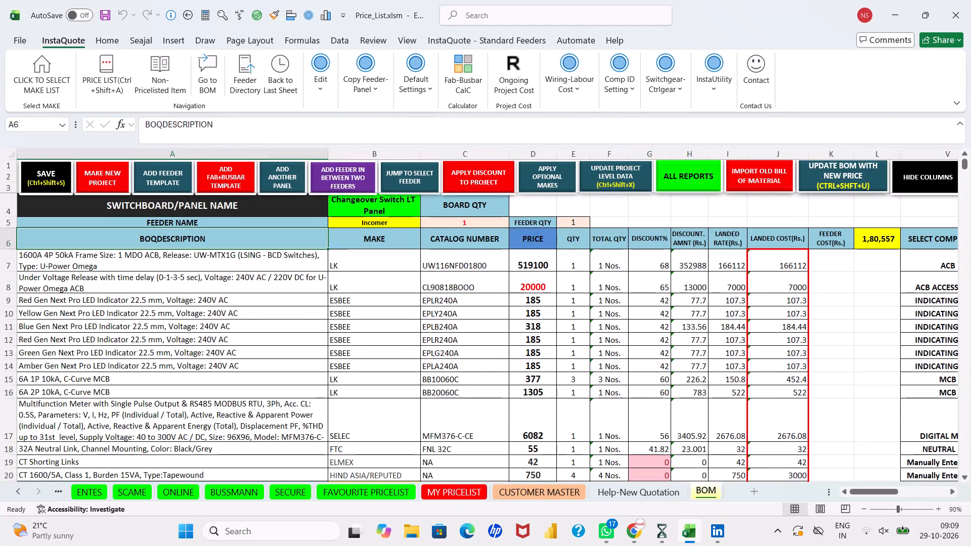
click(324, 94)
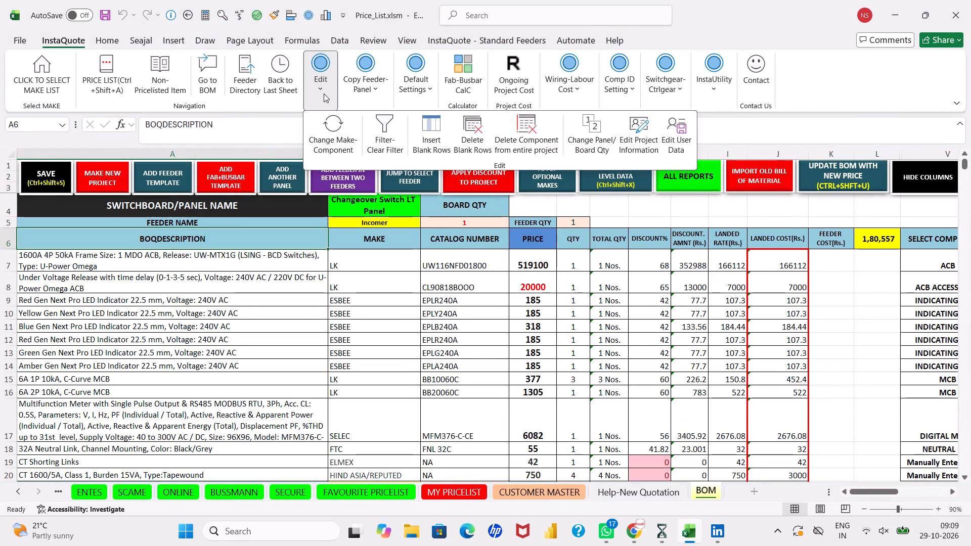
click(390, 143)
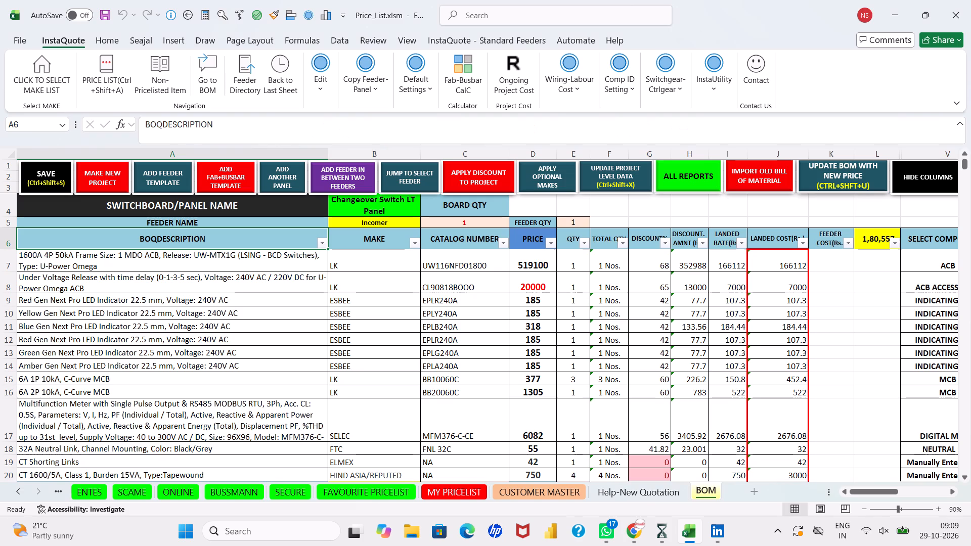
click(318, 241)
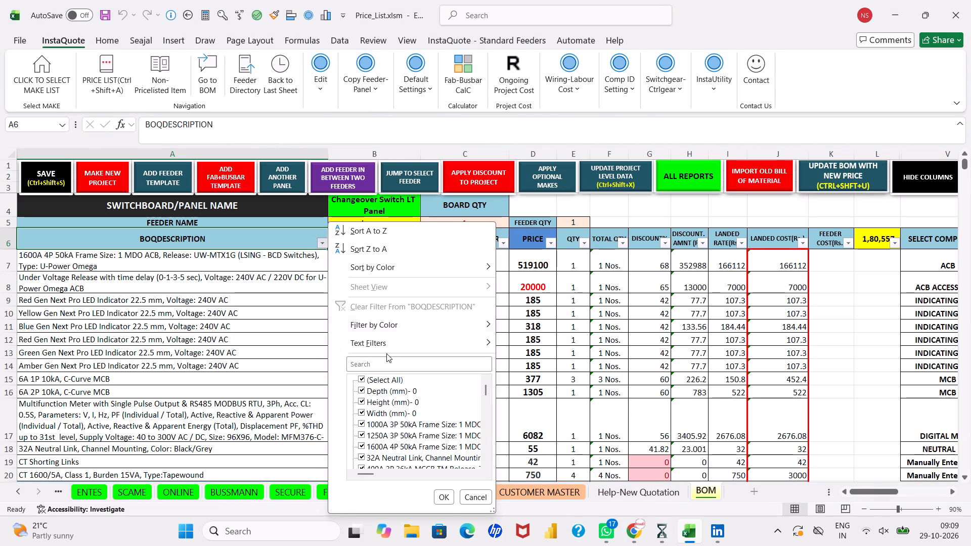
click(382, 379)
click(384, 364)
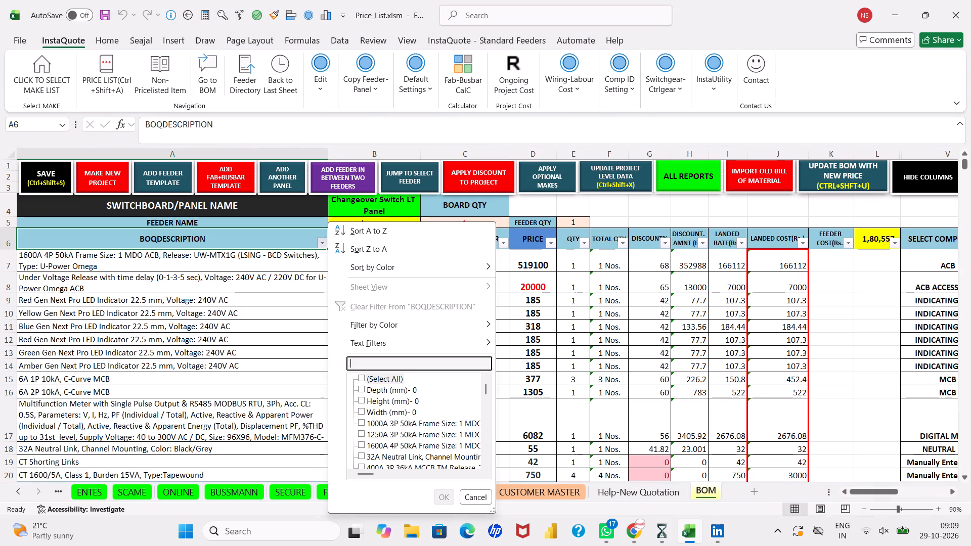
text(multi)
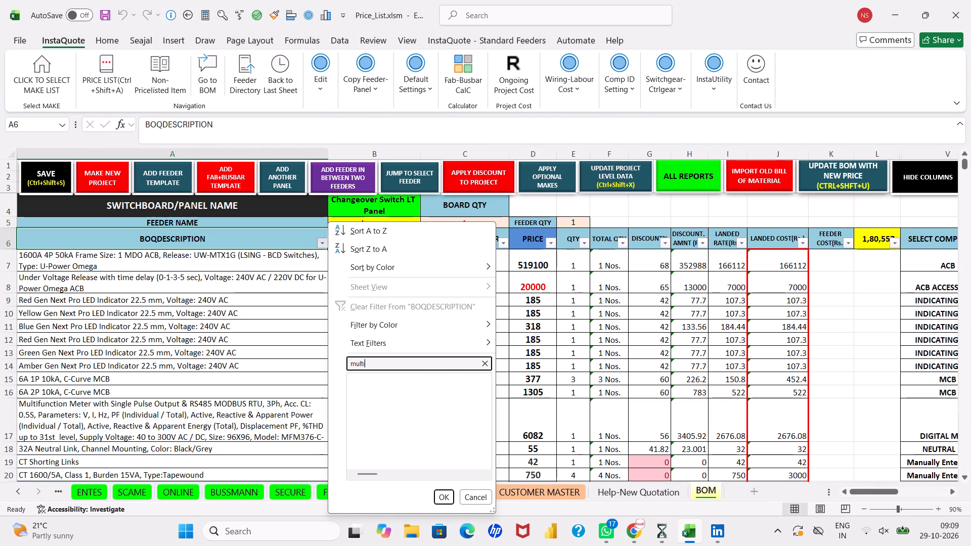
click(444, 502)
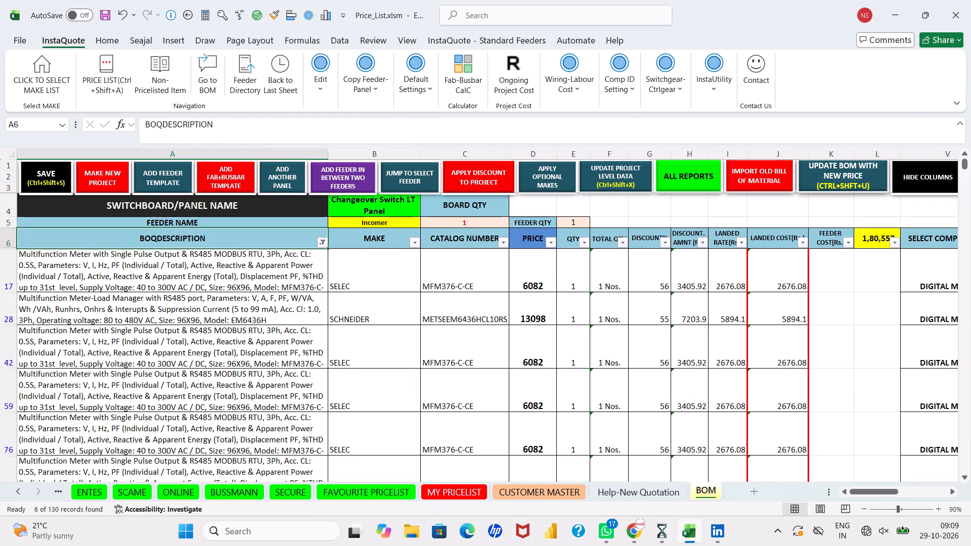
Copy the Schneider EM6436H meter's description, make, catalog number and price over the Selec meters in the Incomer and all other filtered feeders.
drag(305, 313, 546, 315)
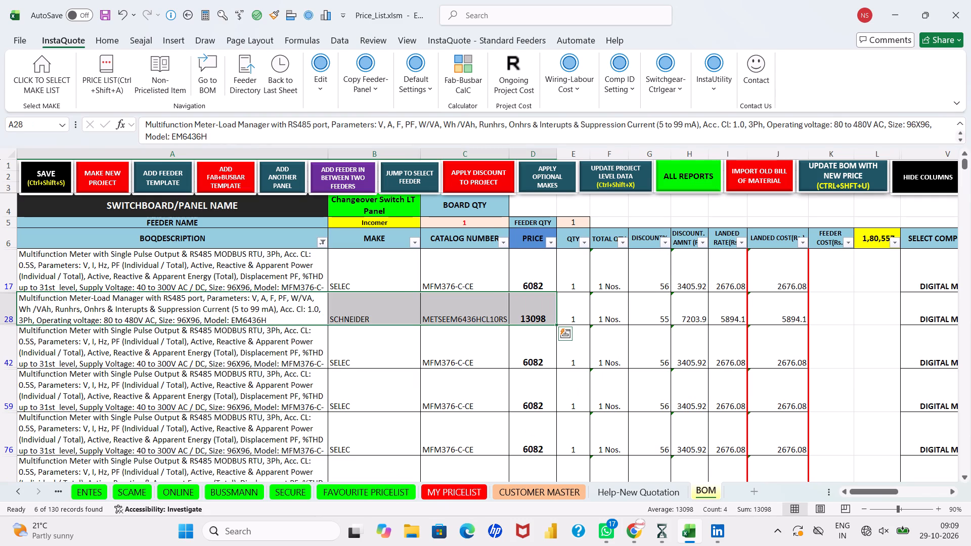
key(ctrl+c)
click(313, 269)
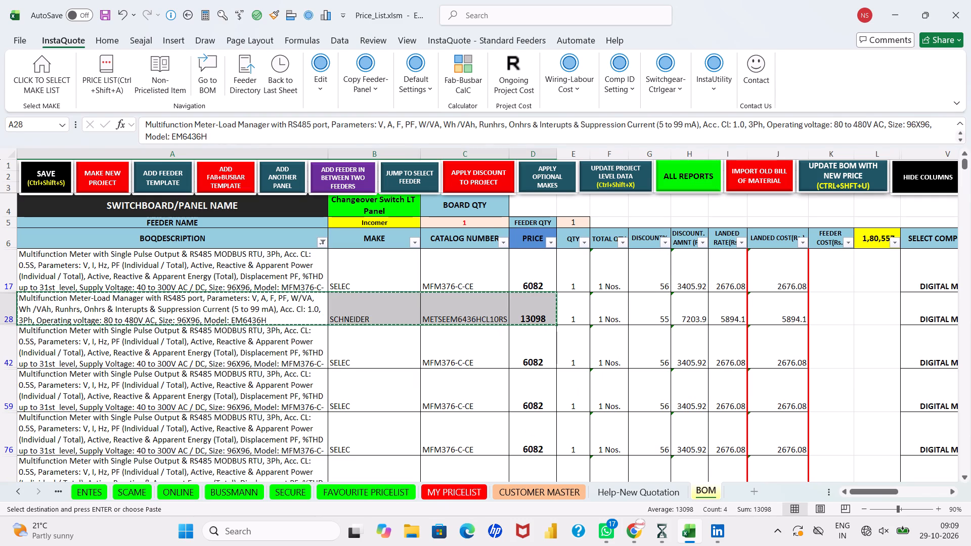
key(ctrl+v)
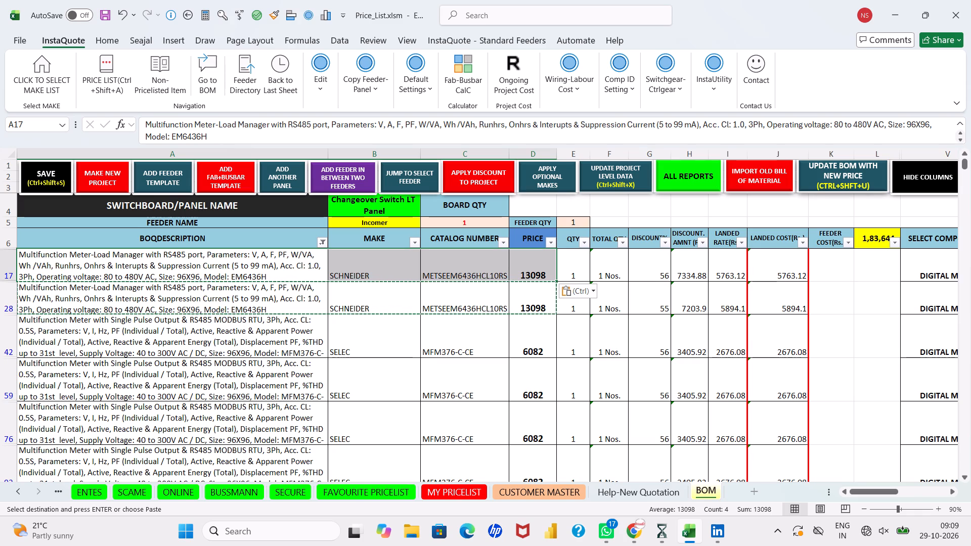
drag(556, 280, 549, 501)
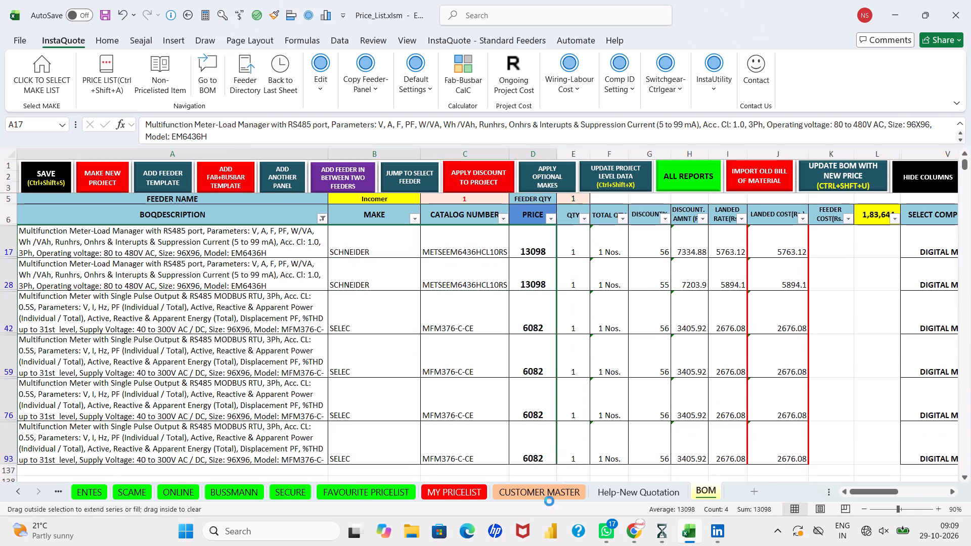
Set the Incomer meter's discount to 55% and fill it down to all the filtered meter rows.
click(647, 239)
text(55)
key(Return)
click(663, 249)
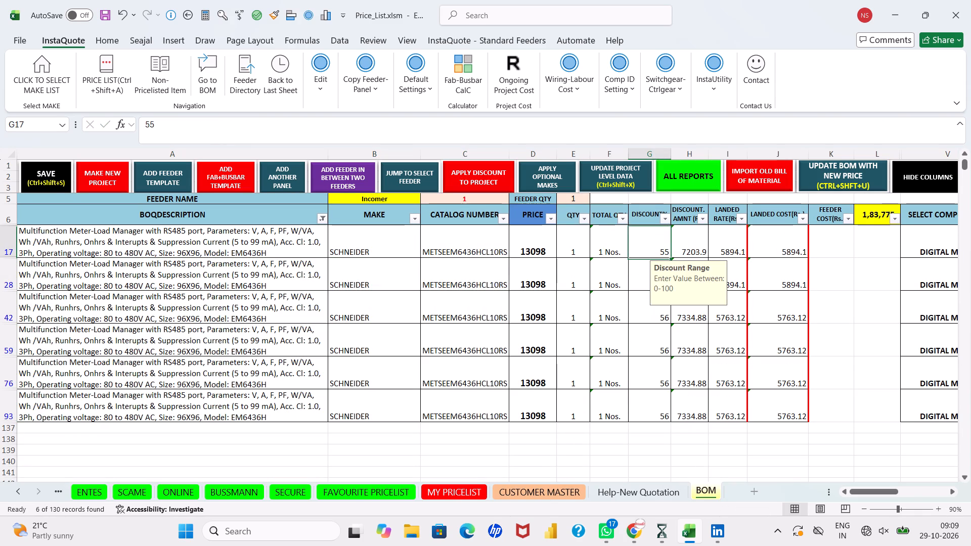
drag(669, 257, 676, 417)
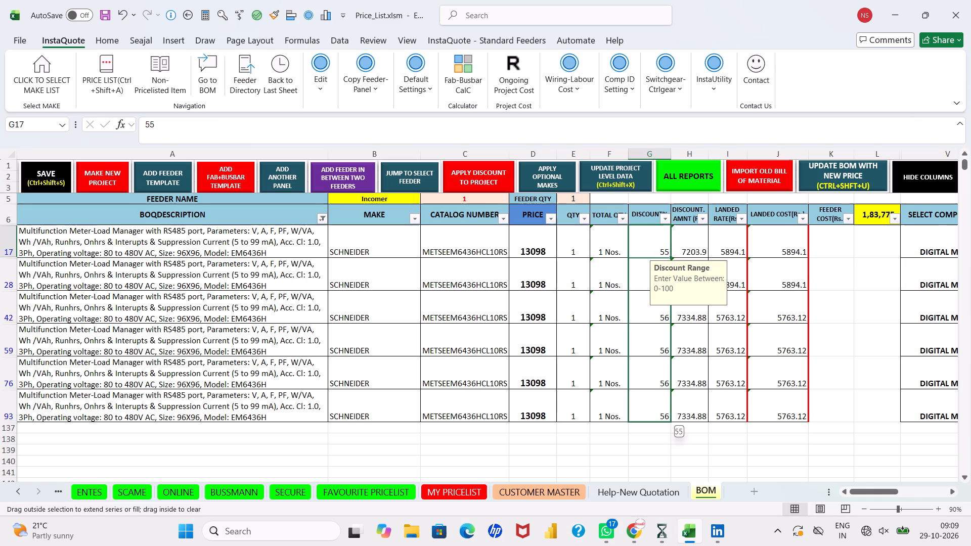
drag(676, 417, 676, 416)
click(646, 367)
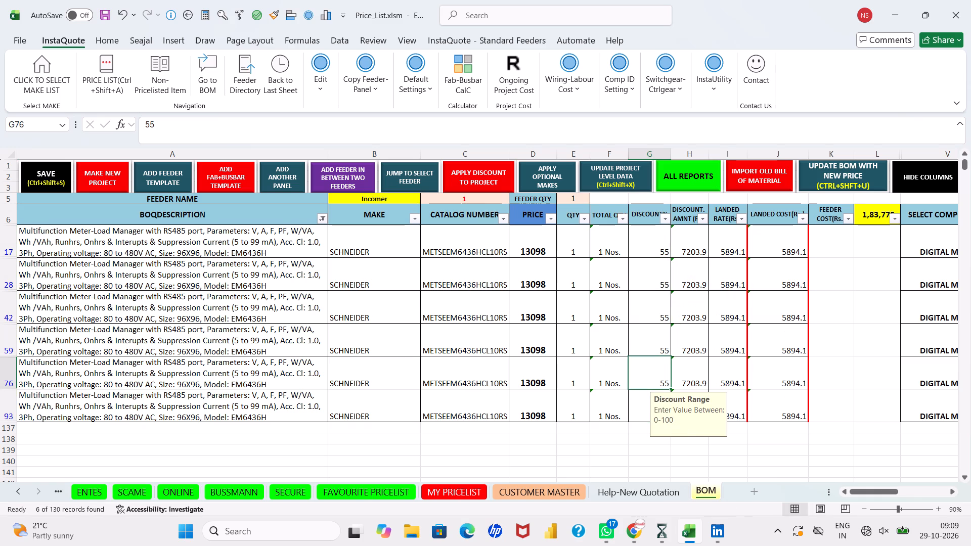
Clear the filter on the BOQ descriptions.
click(323, 216)
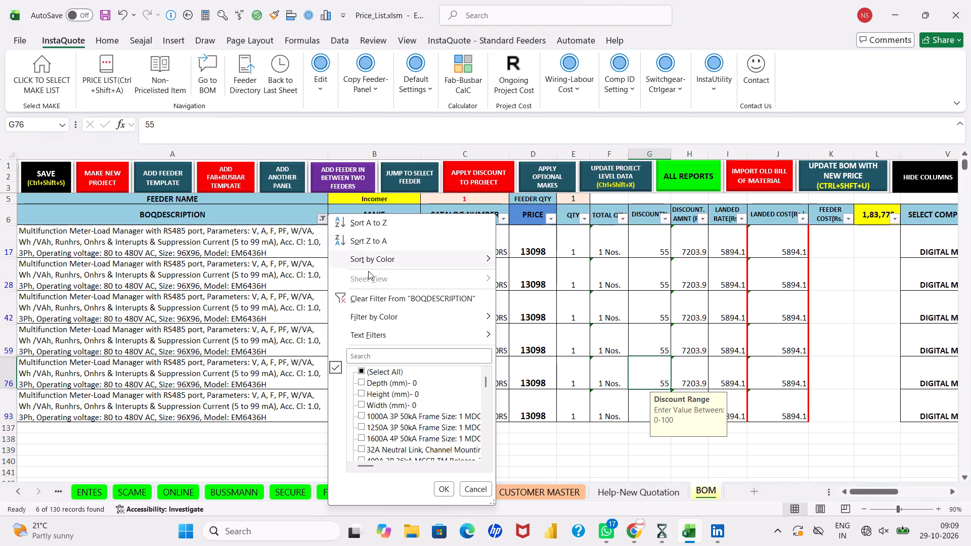
click(388, 297)
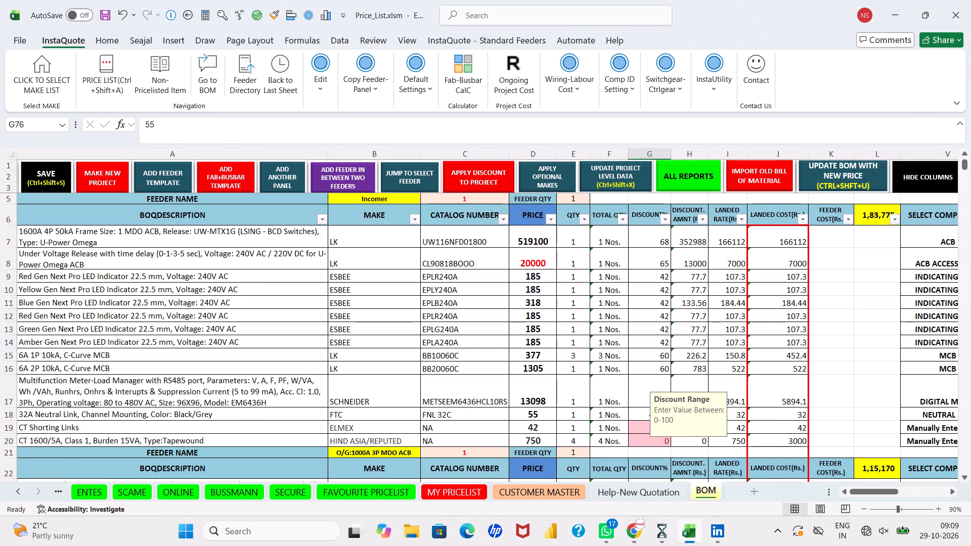
Save a backup of the ongoing project with the replaced meters.
click(46, 173)
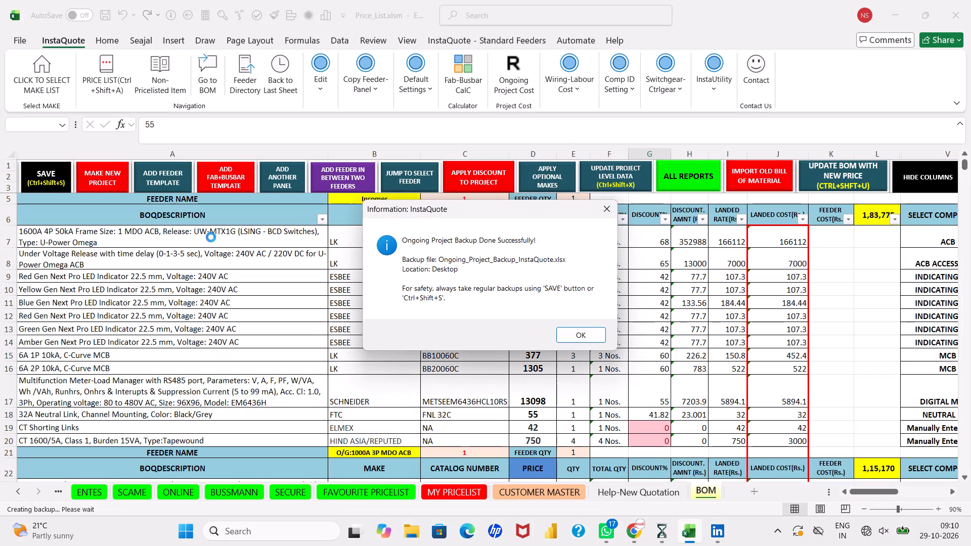
click(590, 336)
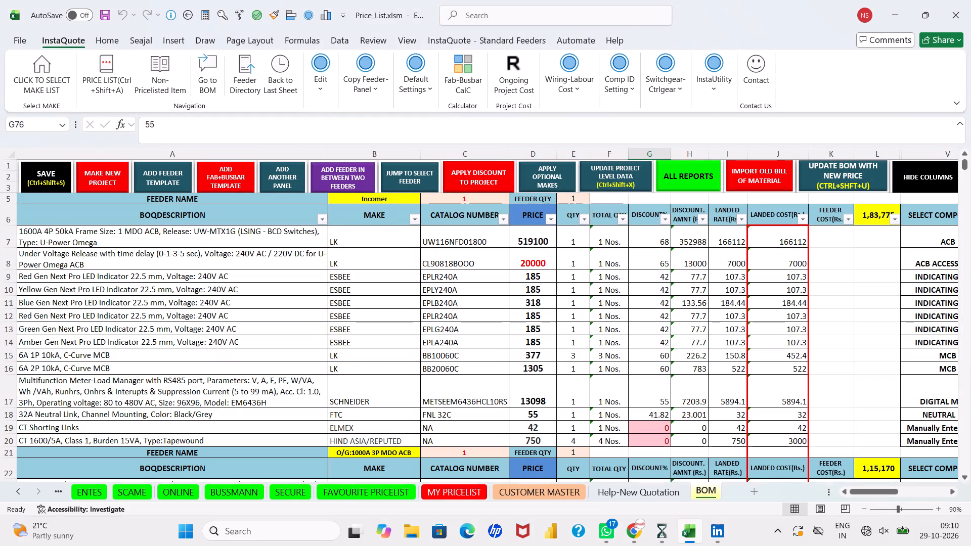
Filter the bill of material by make to show only HIND ASIA/REPUTED items.
click(414, 217)
click(477, 371)
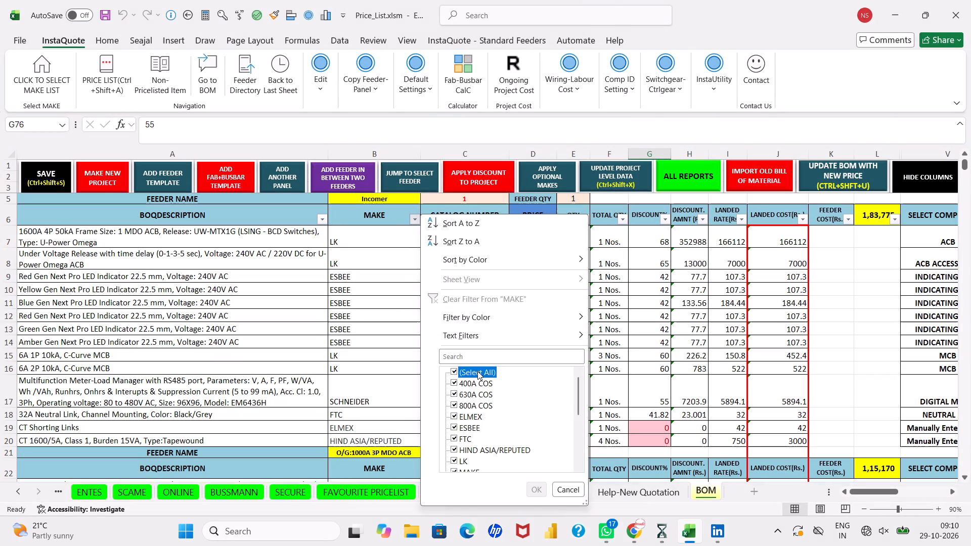
click(491, 450)
click(535, 490)
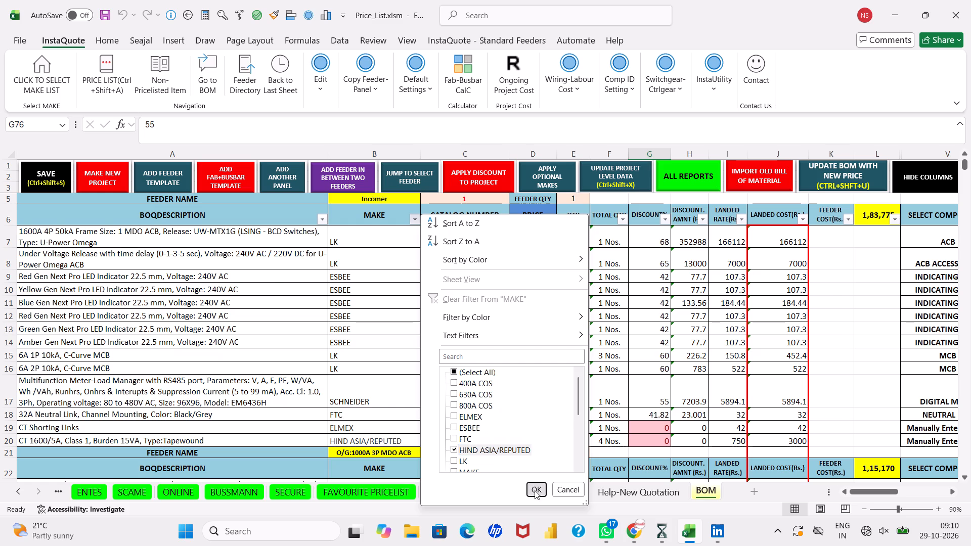
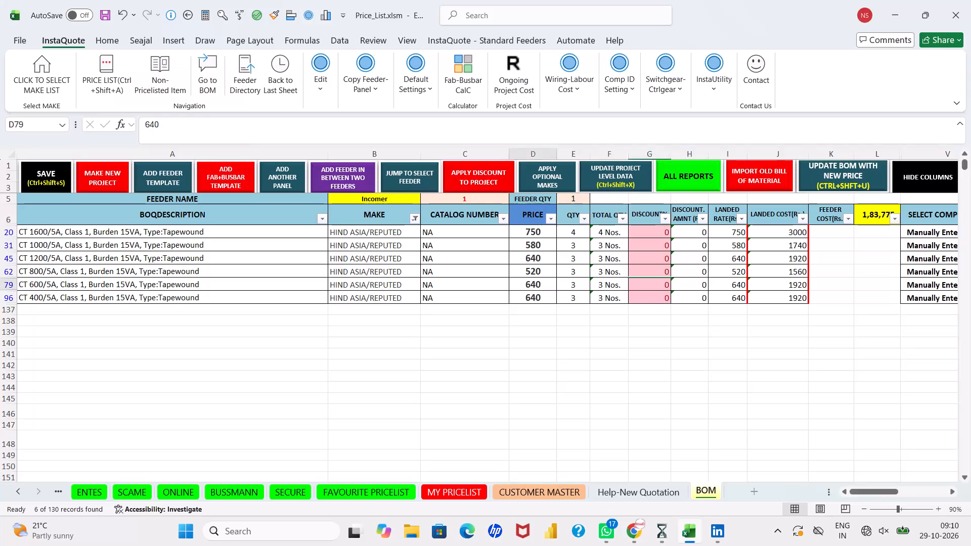
Set the price of the 600/5A CT to 460 and the 400/5A CT to 400.
text(460)
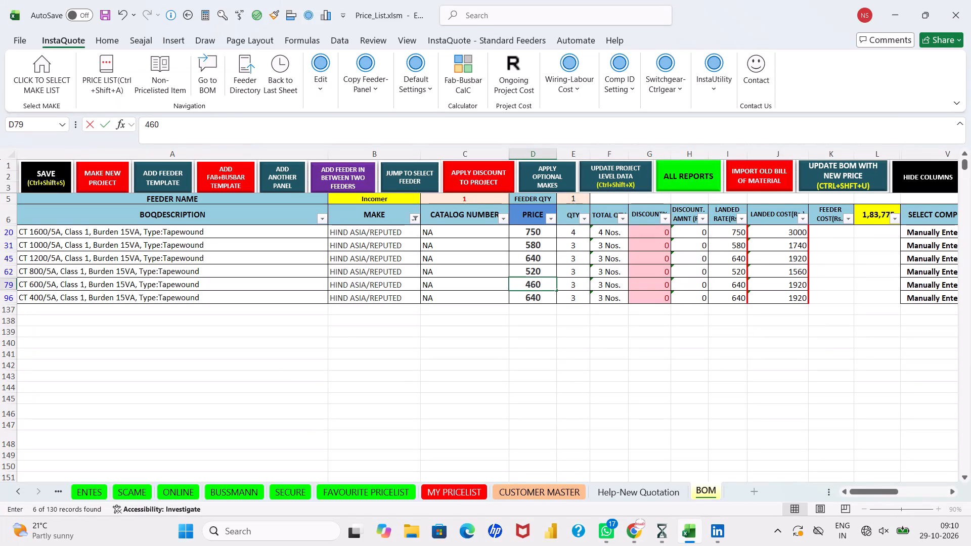
key(Return)
text(400)
key(Return)
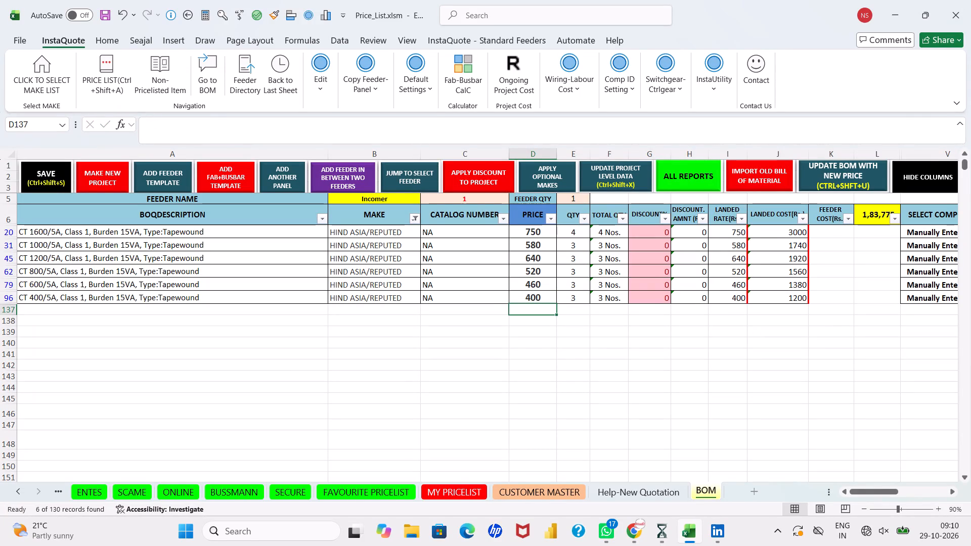
Clear the make filter so the full bill of material is shown.
click(417, 219)
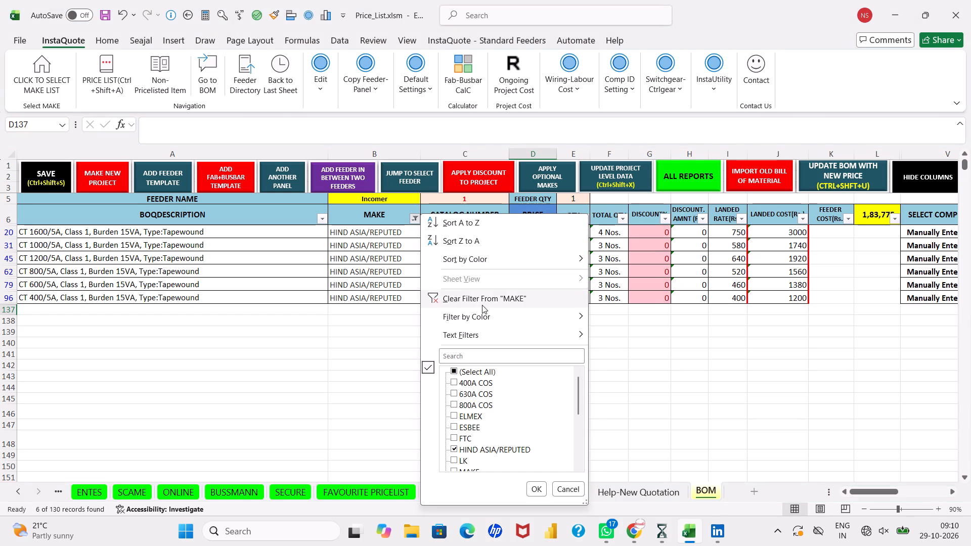
click(482, 303)
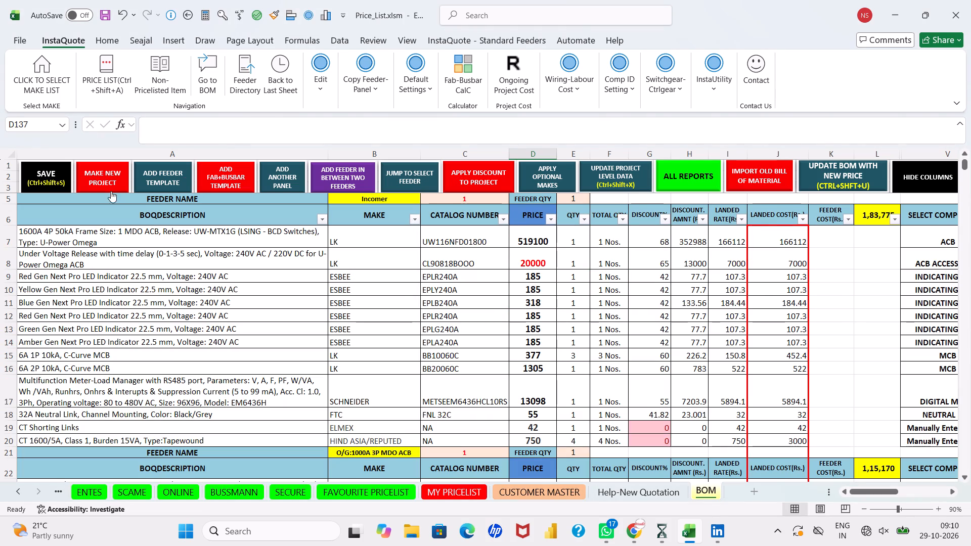
Save a backup of the ongoing project with the updated CT prices.
click(49, 176)
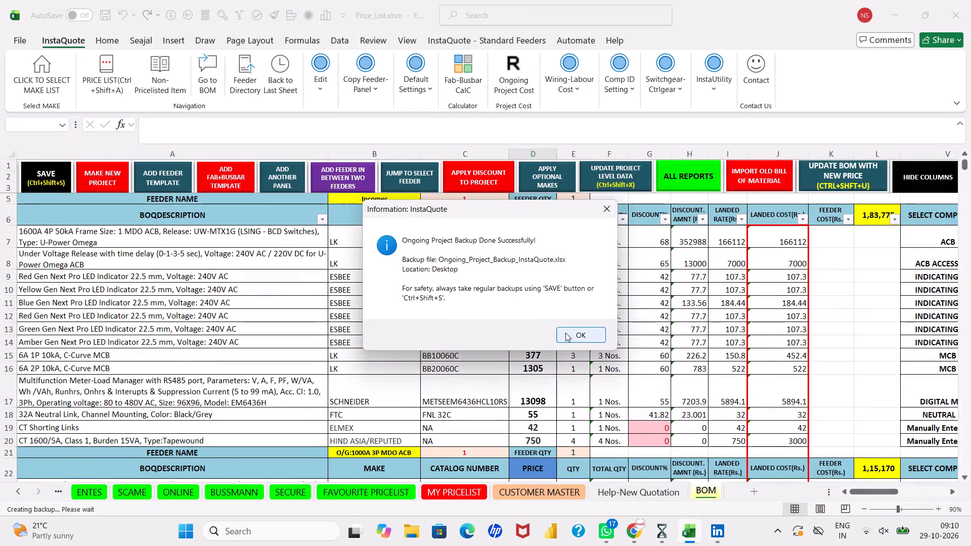
click(578, 332)
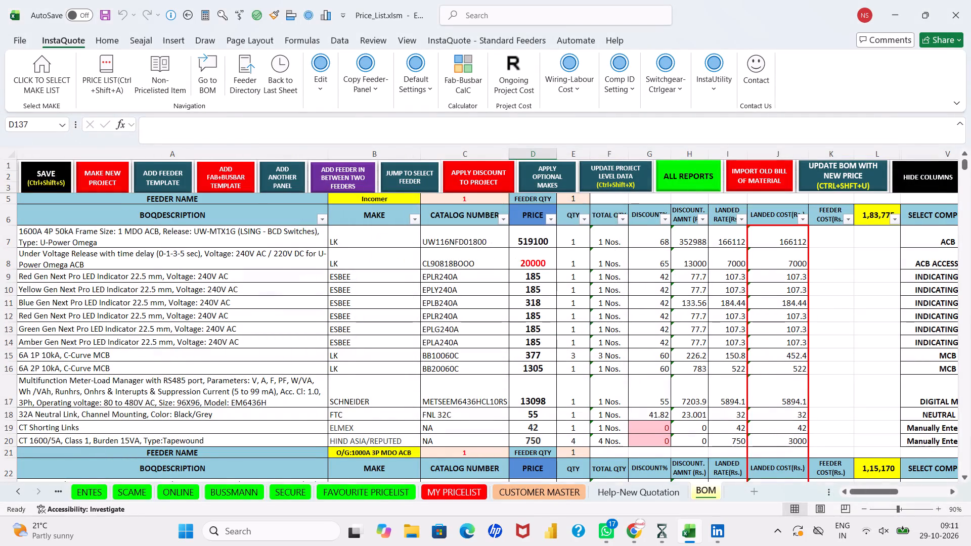
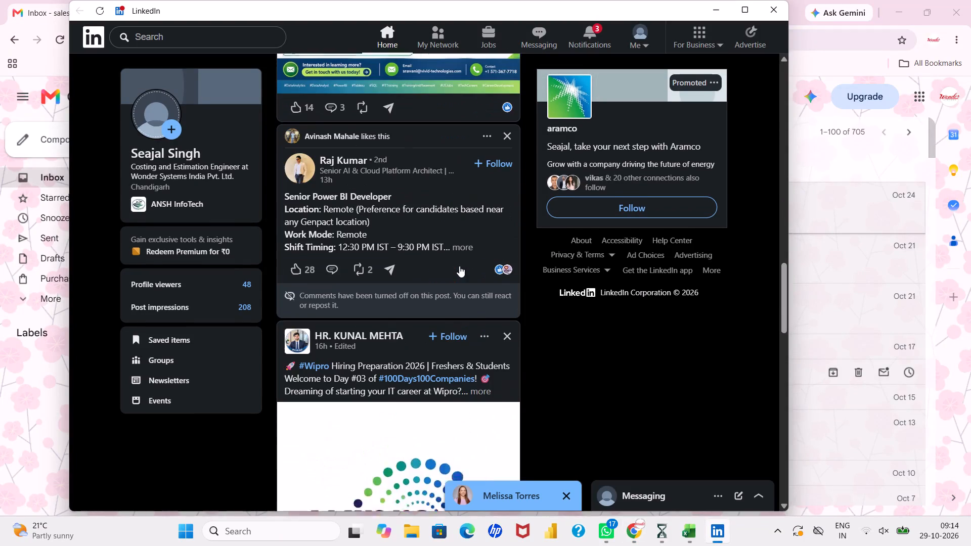
Expand and read the Senior Power BI Developer job post in the LinkedIn feed, and look through the posts below it.
scroll(459, 266, up, 2)
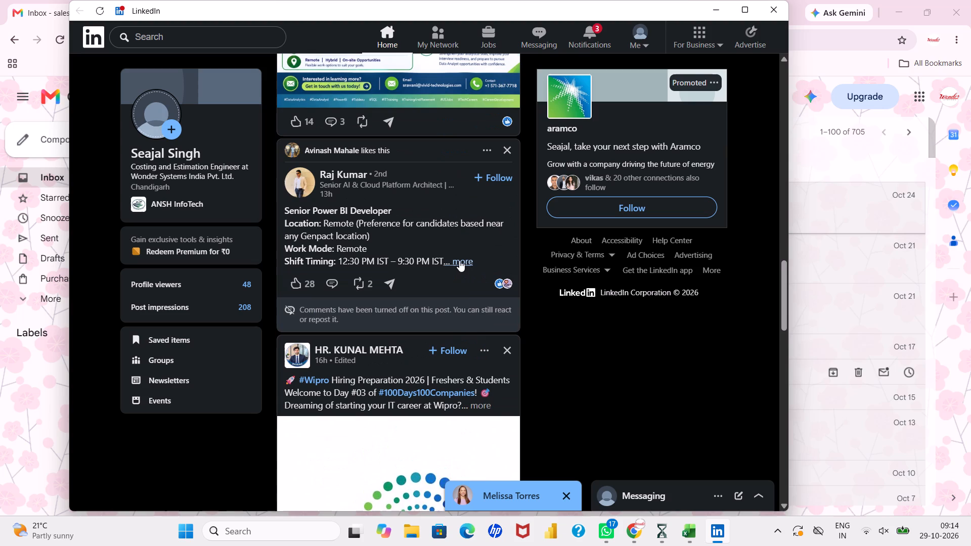
click(459, 260)
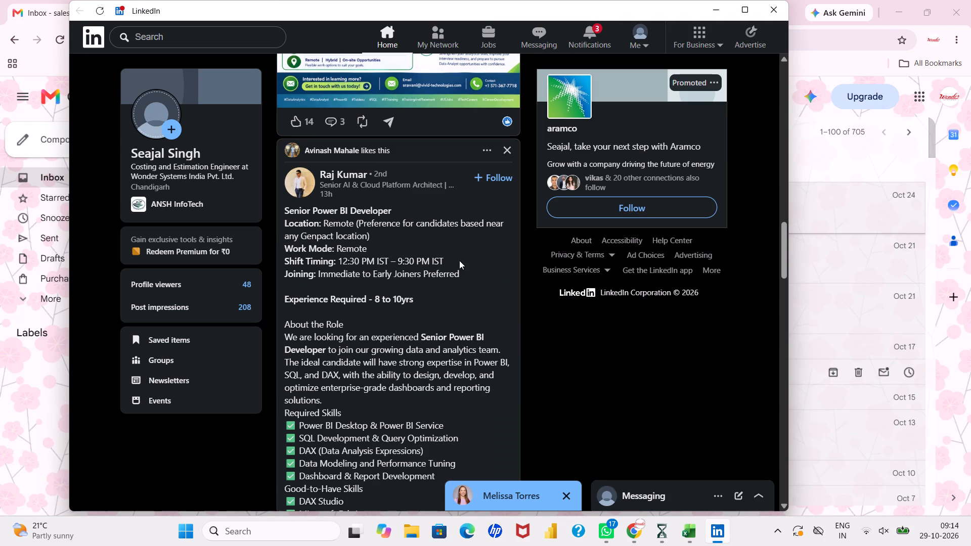
scroll(459, 260, down, 1)
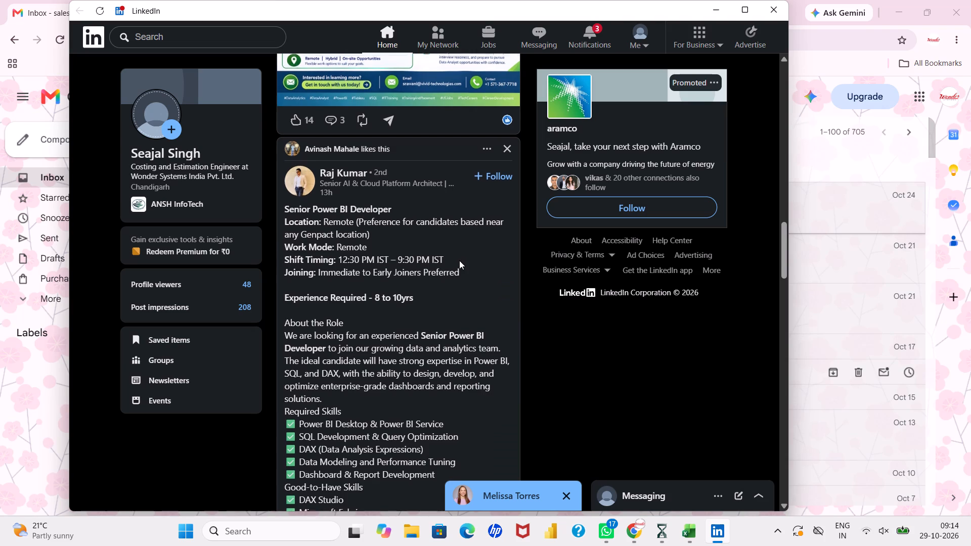
scroll(459, 260, down, 2)
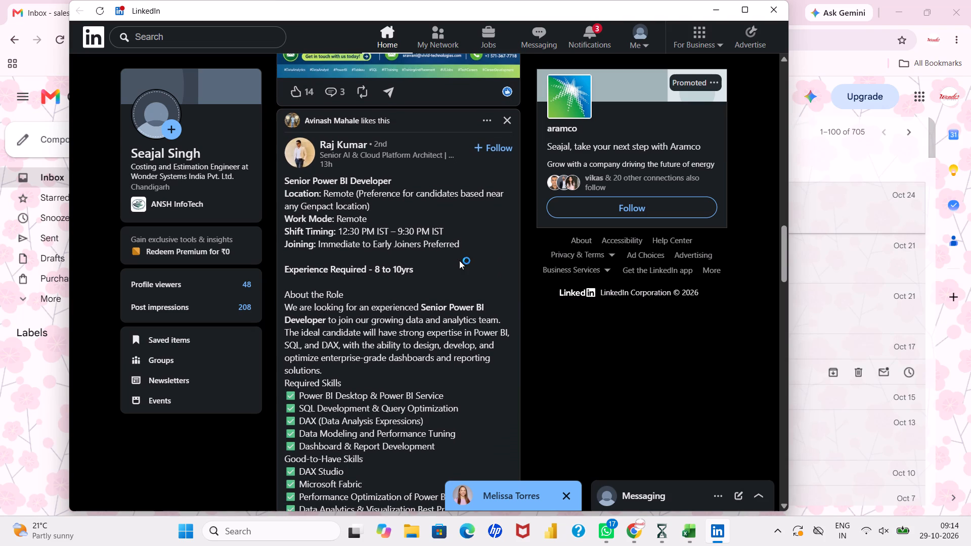
scroll(459, 260, down, 3)
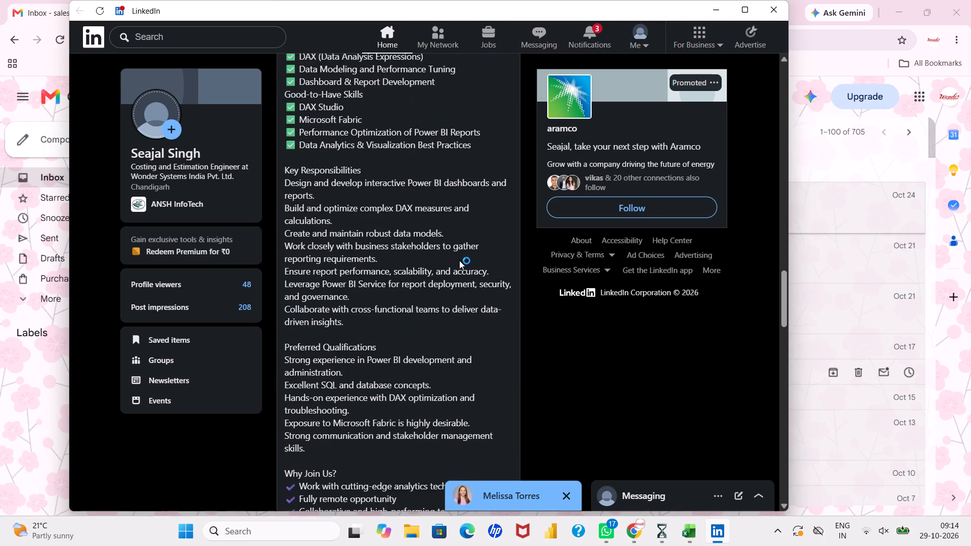
scroll(459, 260, down, 2)
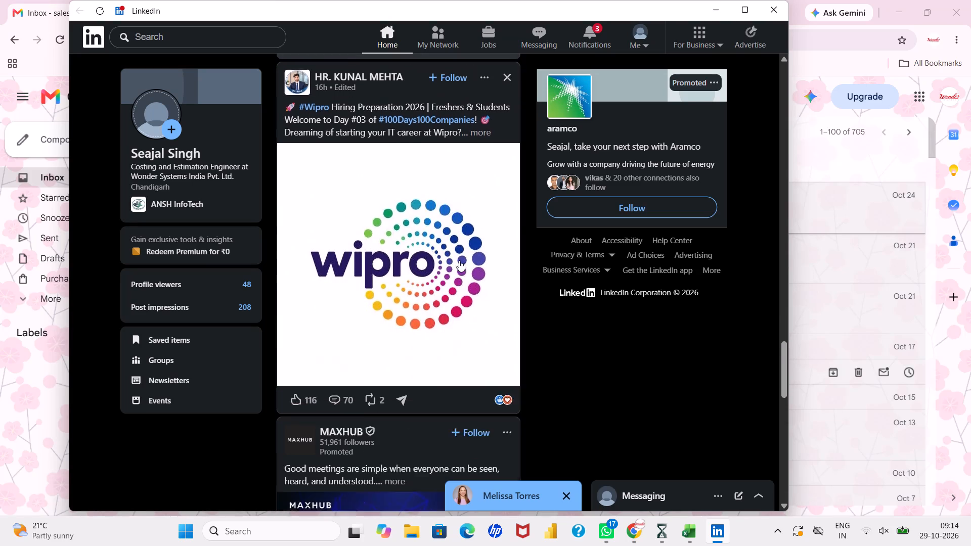
scroll(459, 260, down, 2)
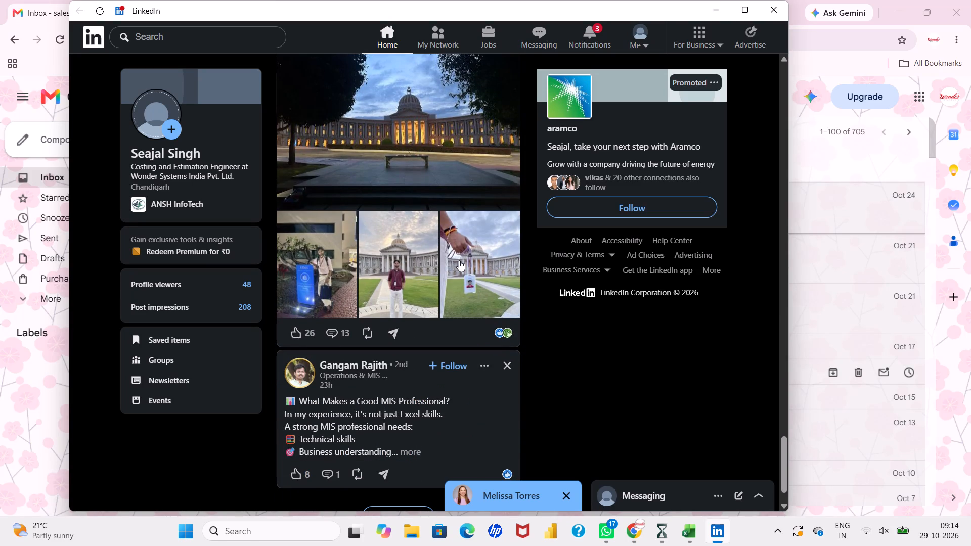
In LinkedIn, open the profile of the Infosys L1 Engineer who posted in the feed and review its featured, activity and experience sections.
scroll(459, 260, up, 2)
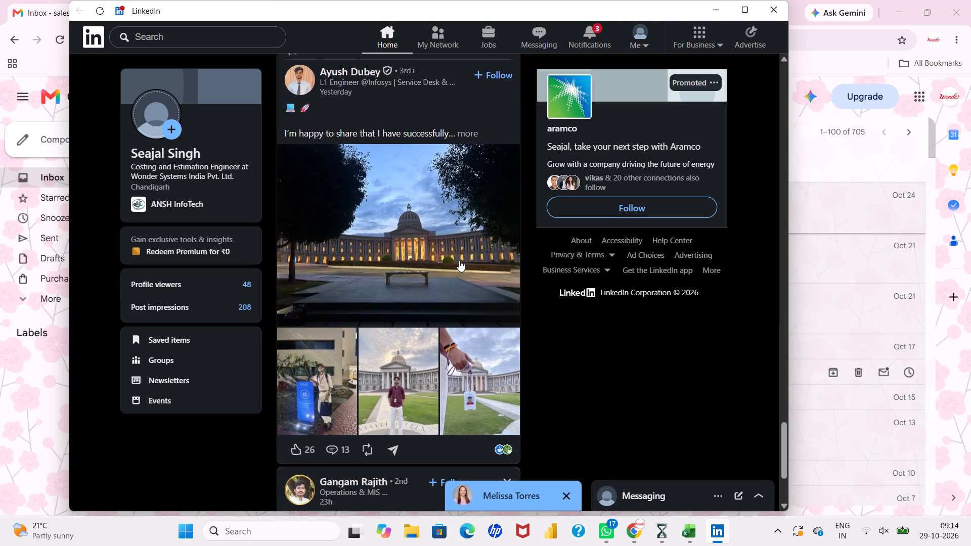
scroll(459, 260, up, 2)
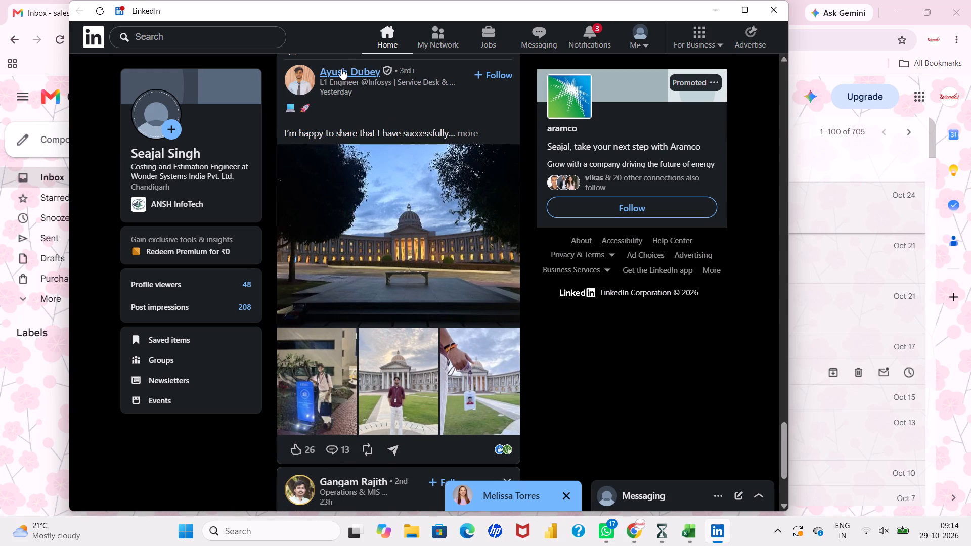
click(341, 68)
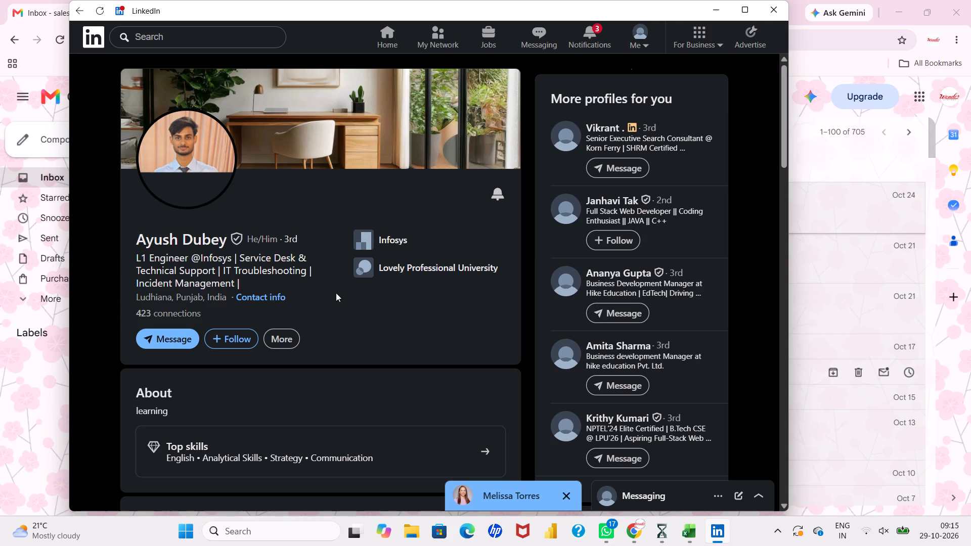
scroll(340, 308, down, 1)
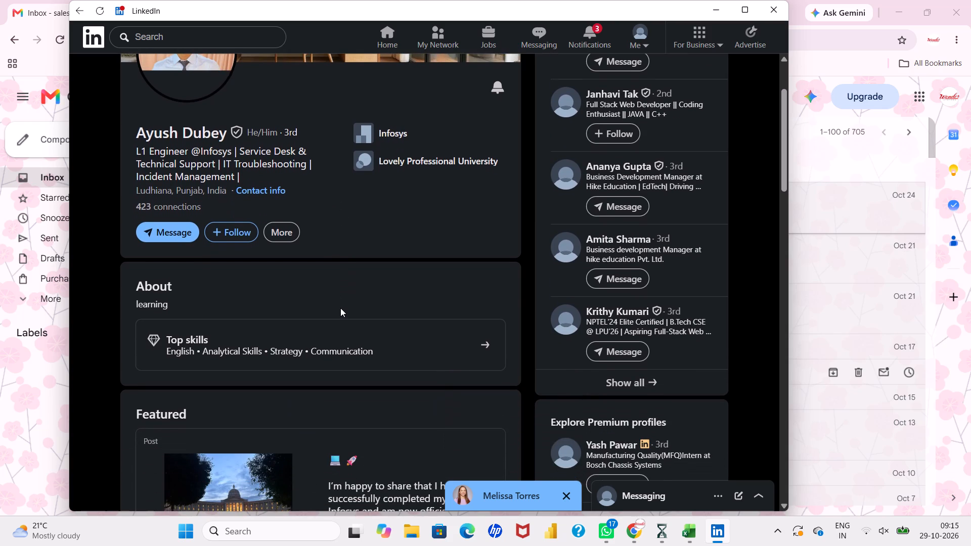
scroll(340, 308, down, 1)
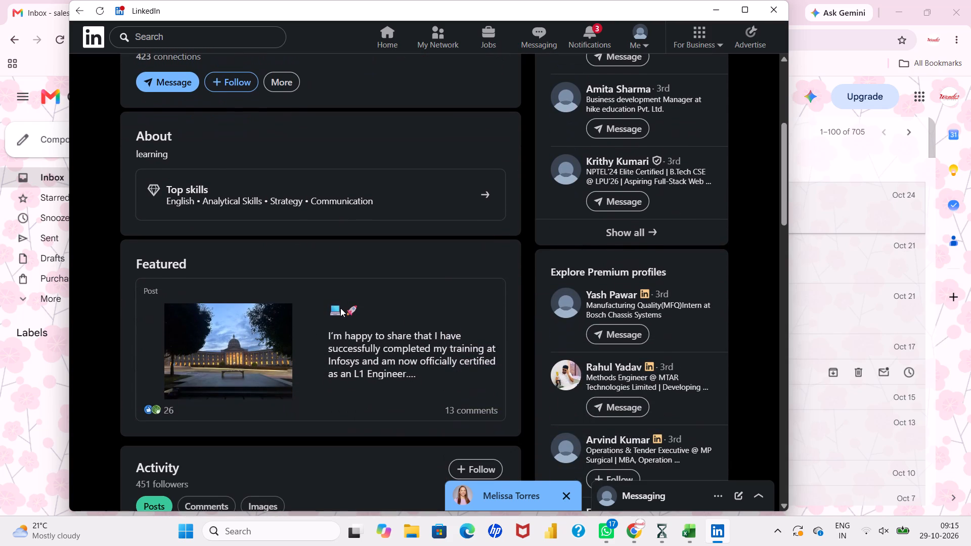
scroll(340, 308, down, 1)
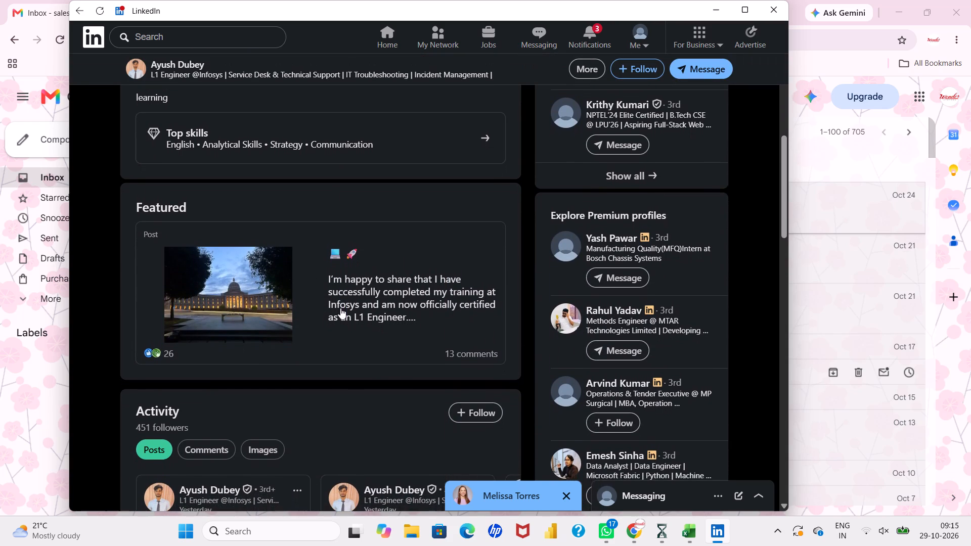
scroll(340, 308, down, 1)
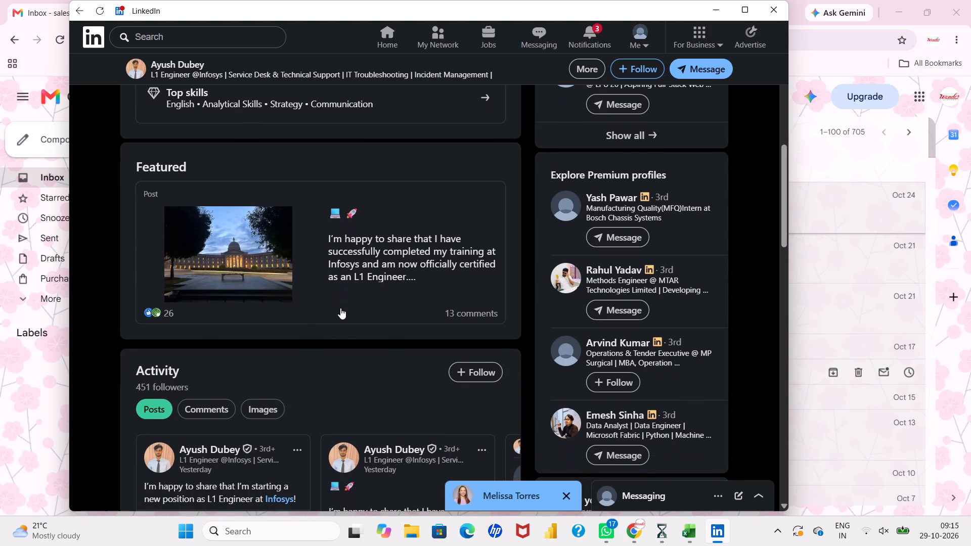
scroll(340, 308, down, 2)
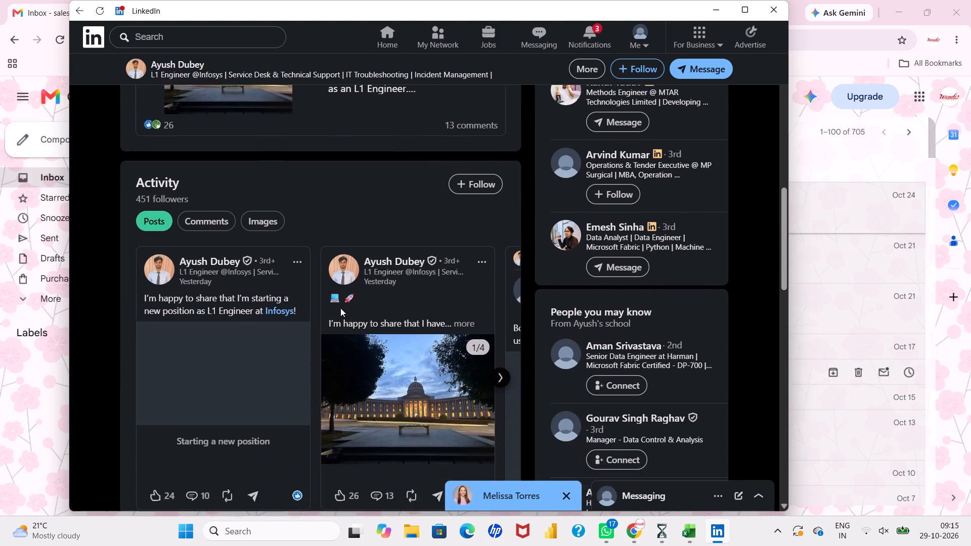
scroll(340, 308, down, 1)
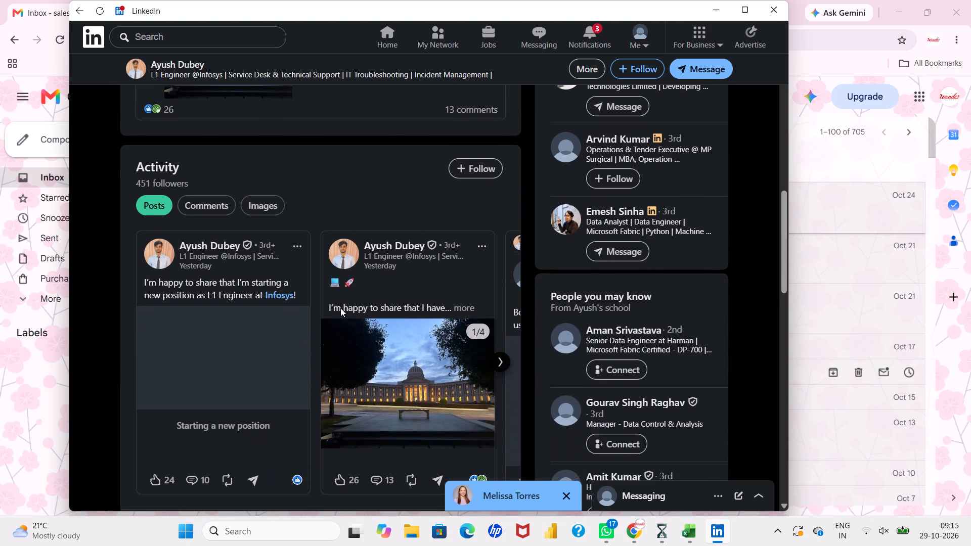
scroll(345, 327, down, 1)
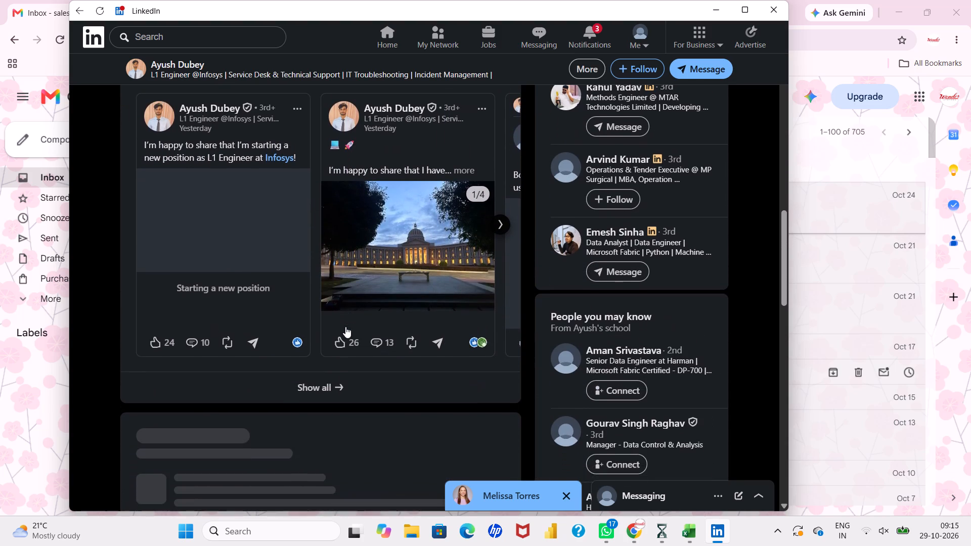
scroll(345, 327, down, 1)
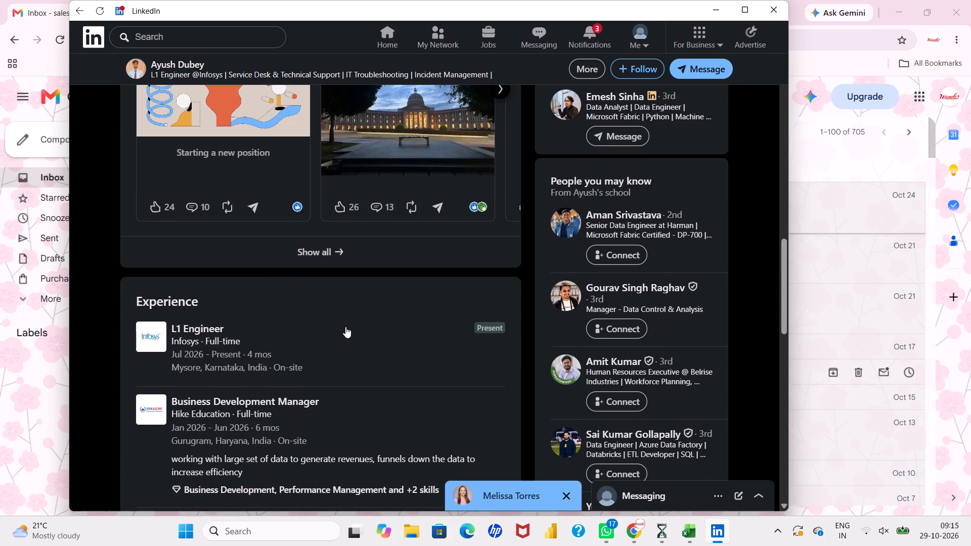
scroll(345, 327, down, 1)
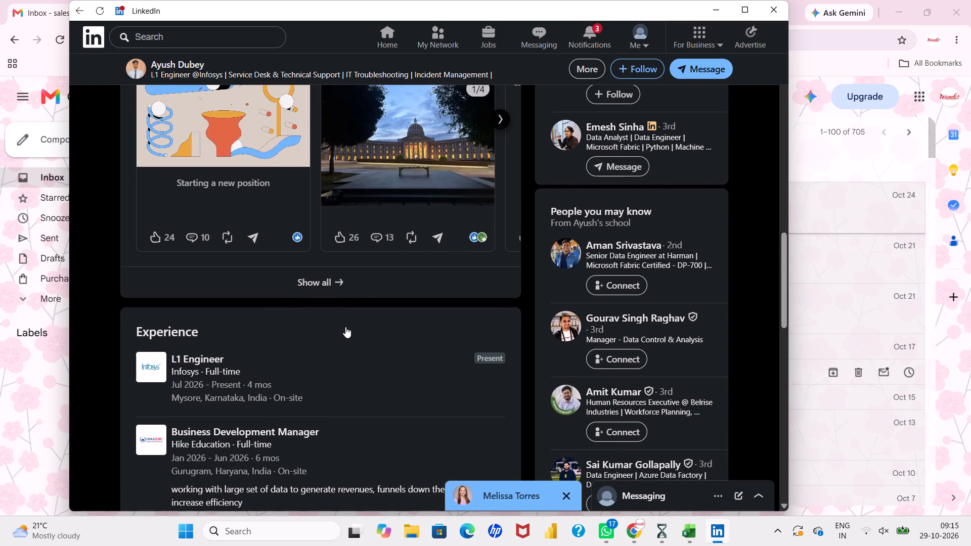
scroll(345, 327, up, 2)
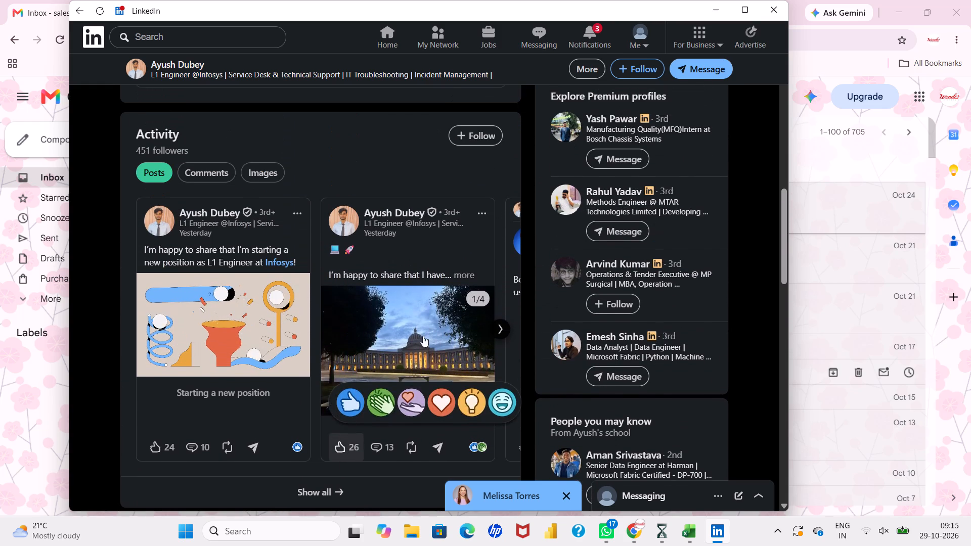
View the photos in the member's training-completion post and close the photo viewer.
click(428, 337)
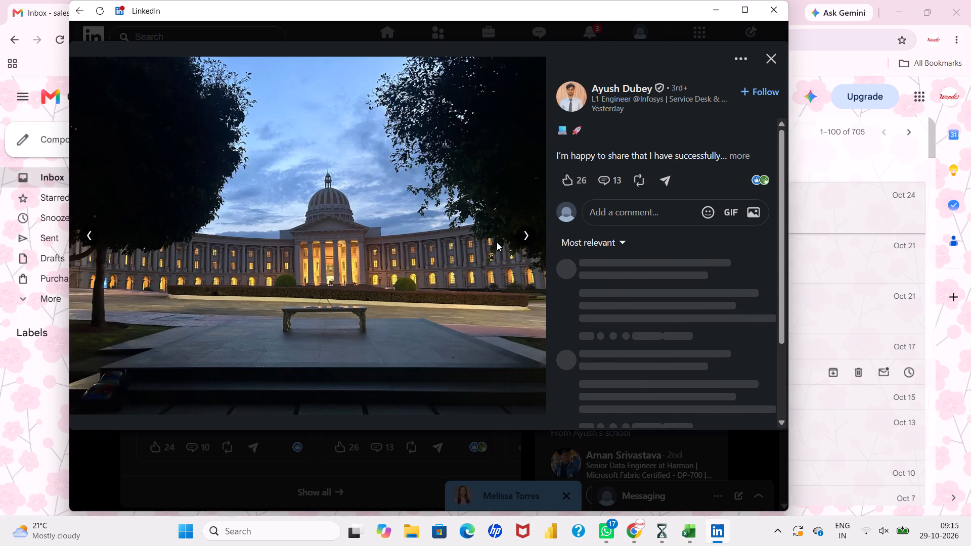
click(525, 237)
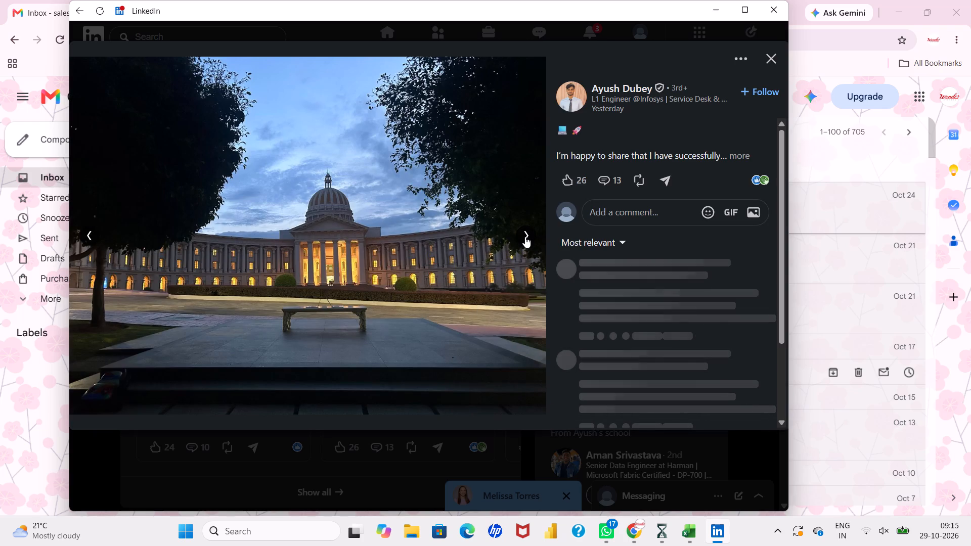
click(525, 237)
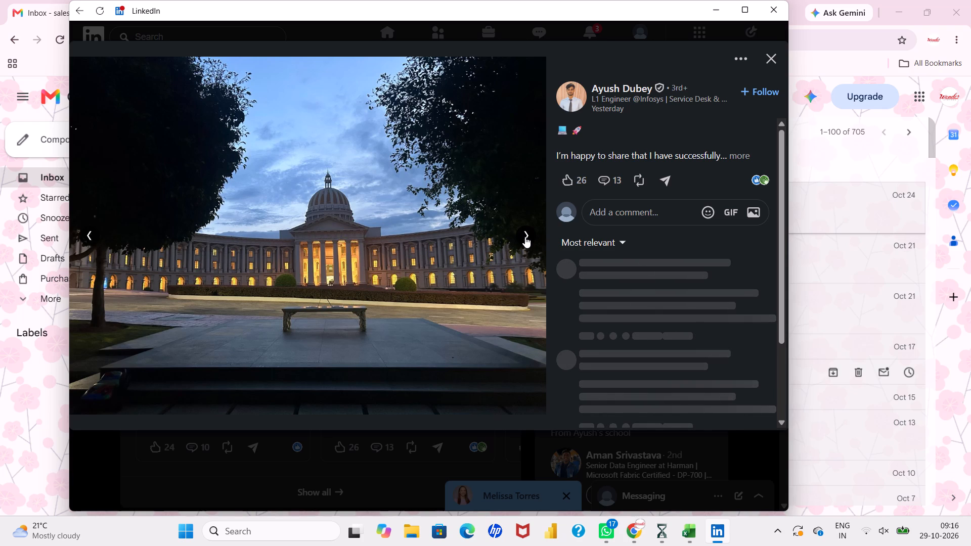
click(525, 237)
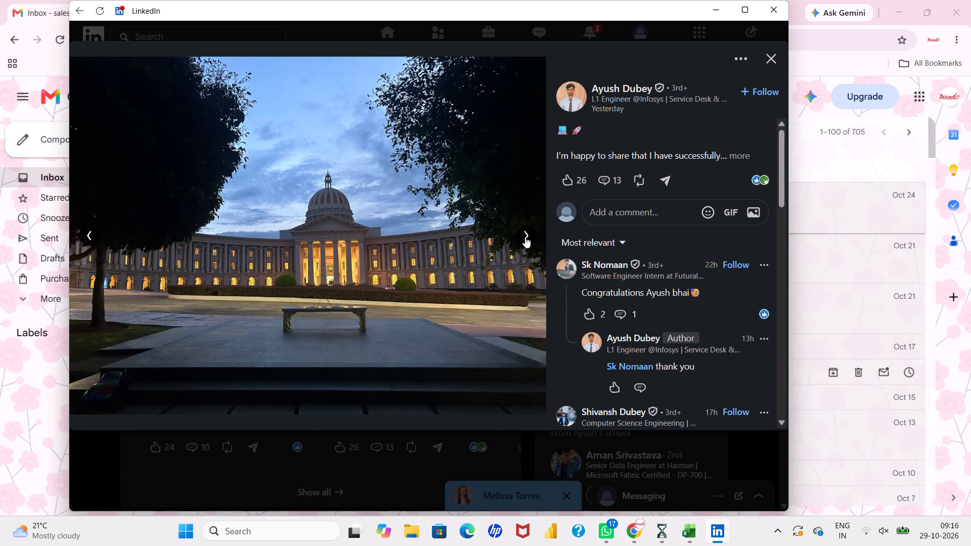
click(527, 229)
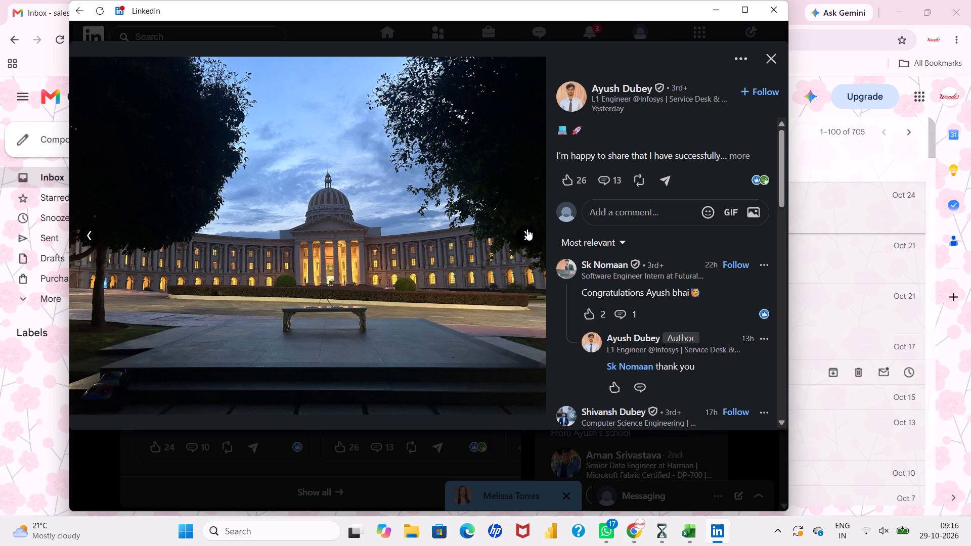
click(519, 227)
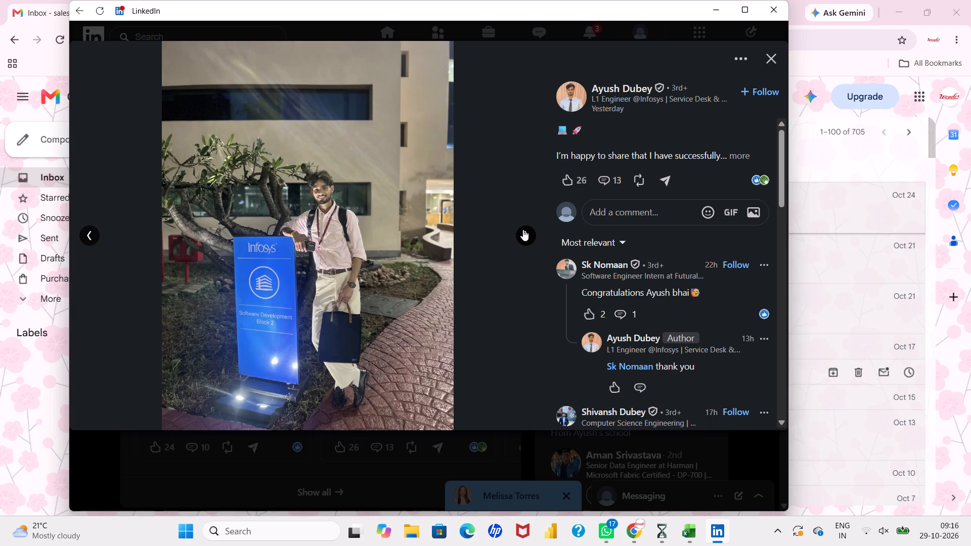
click(523, 230)
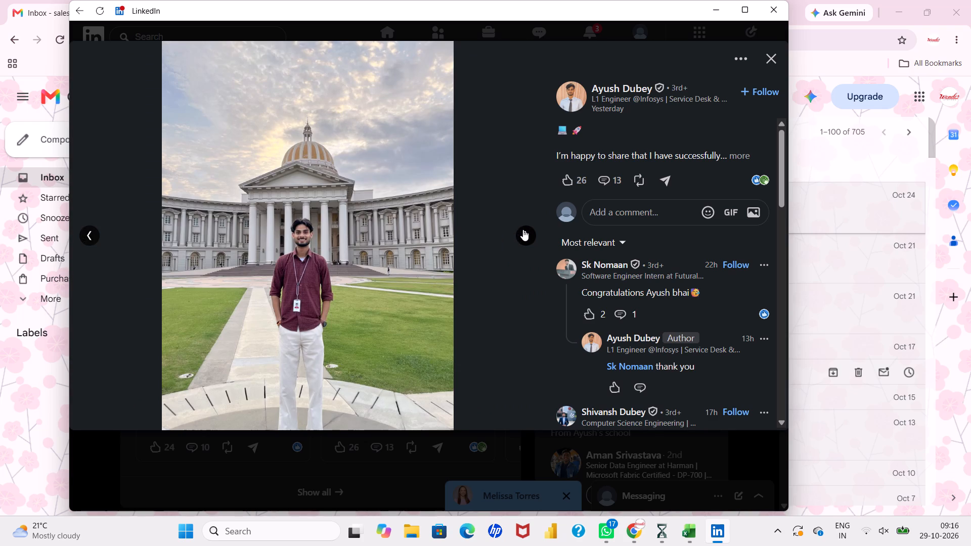
click(523, 230)
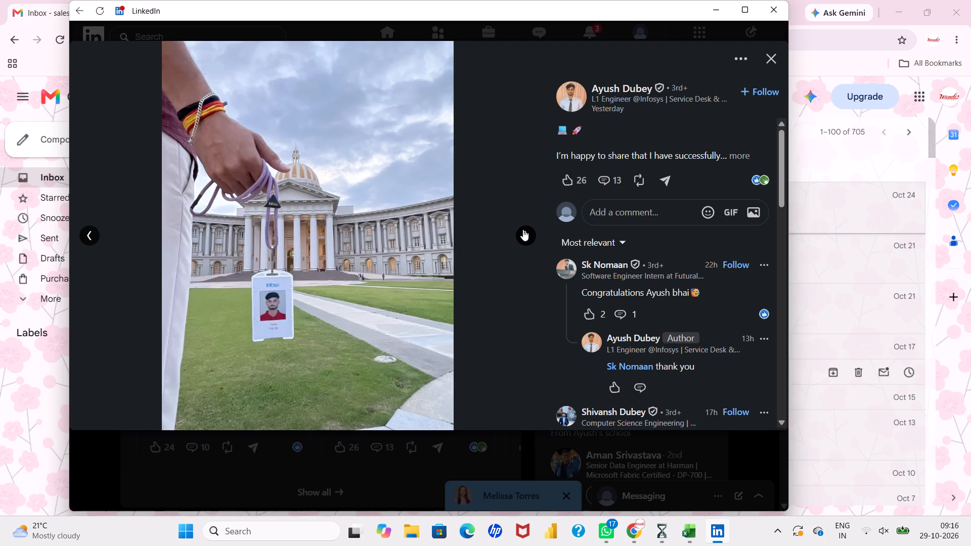
click(523, 230)
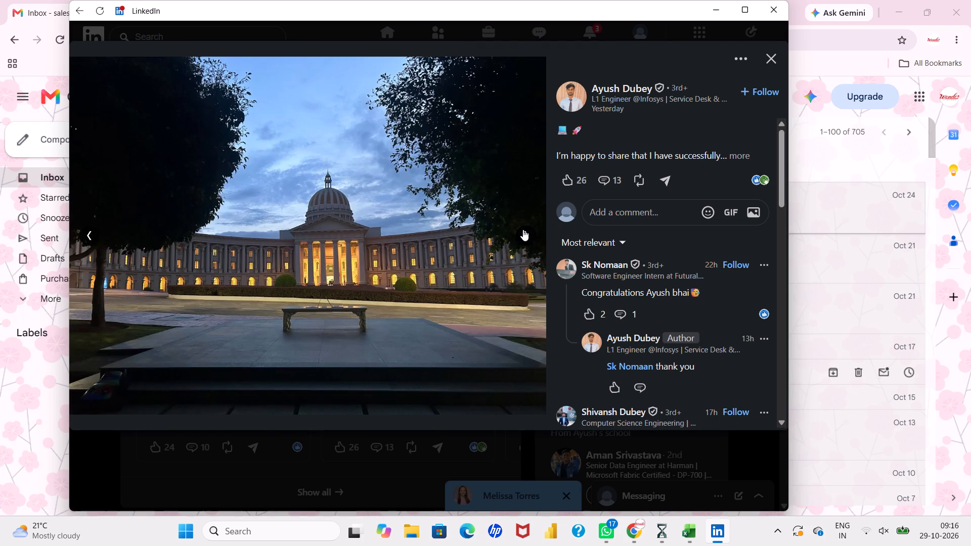
click(523, 230)
click(523, 230)
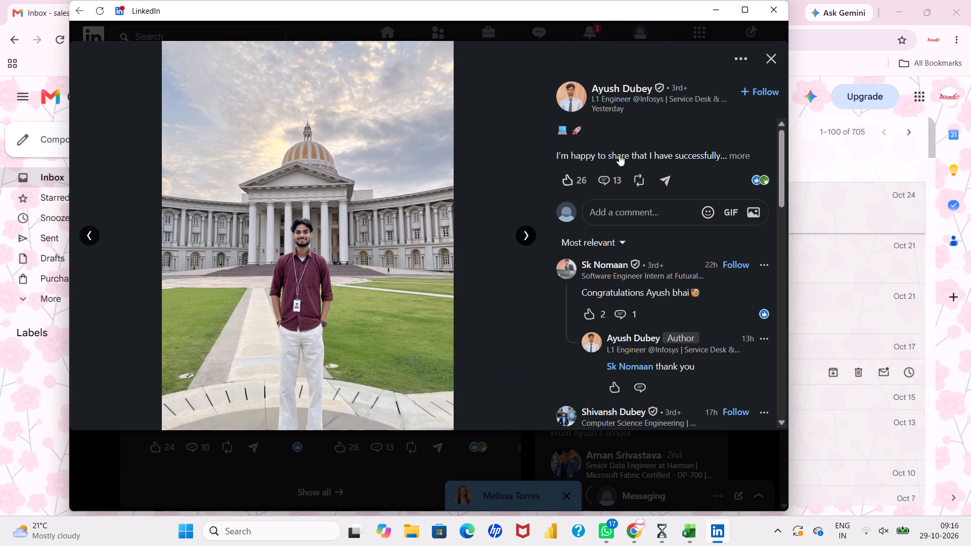
click(768, 56)
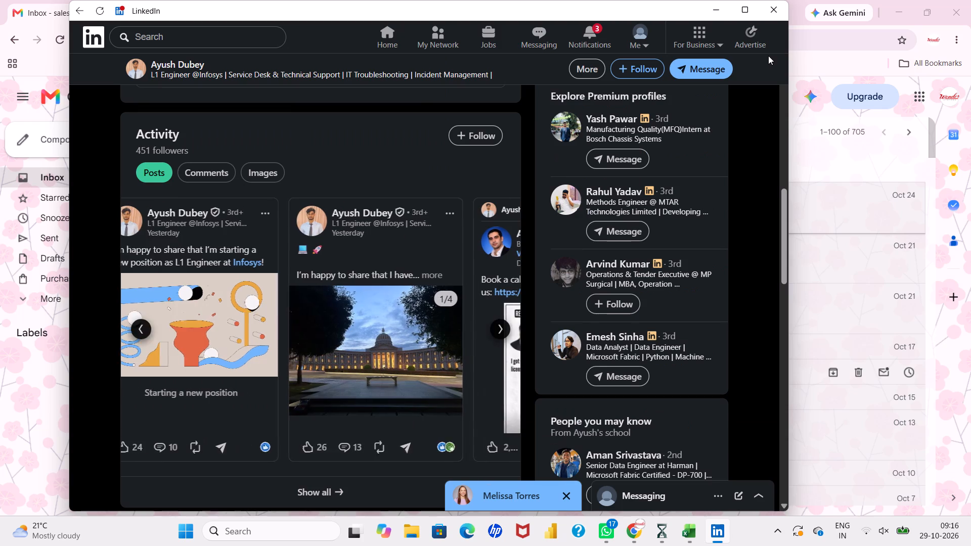
Block the Infosys L1 Engineer from their LinkedIn profile.
scroll(508, 172, up, 2)
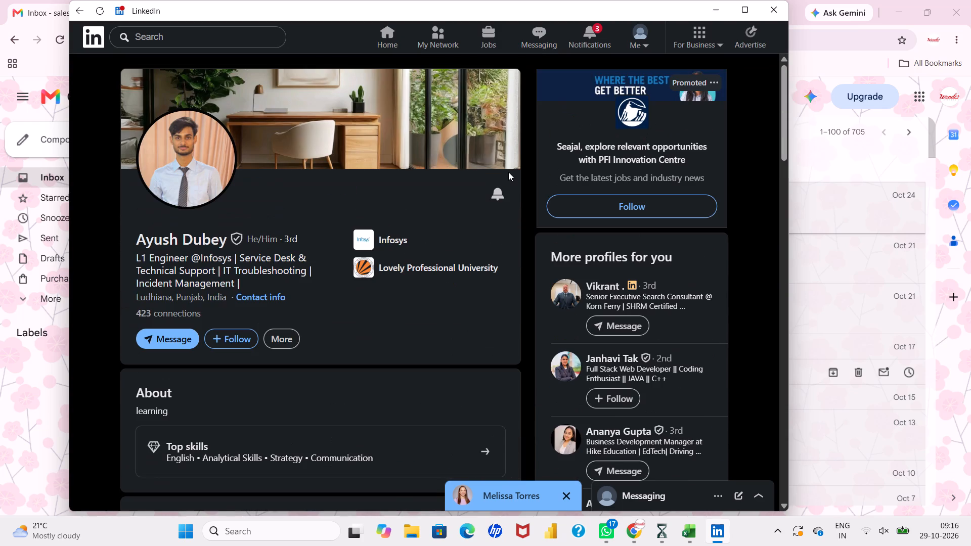
click(289, 337)
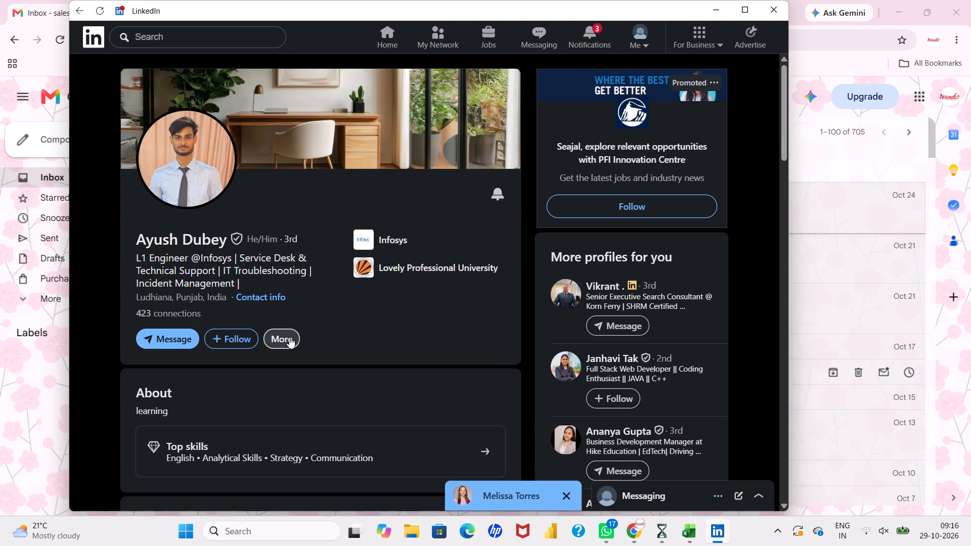
click(316, 278)
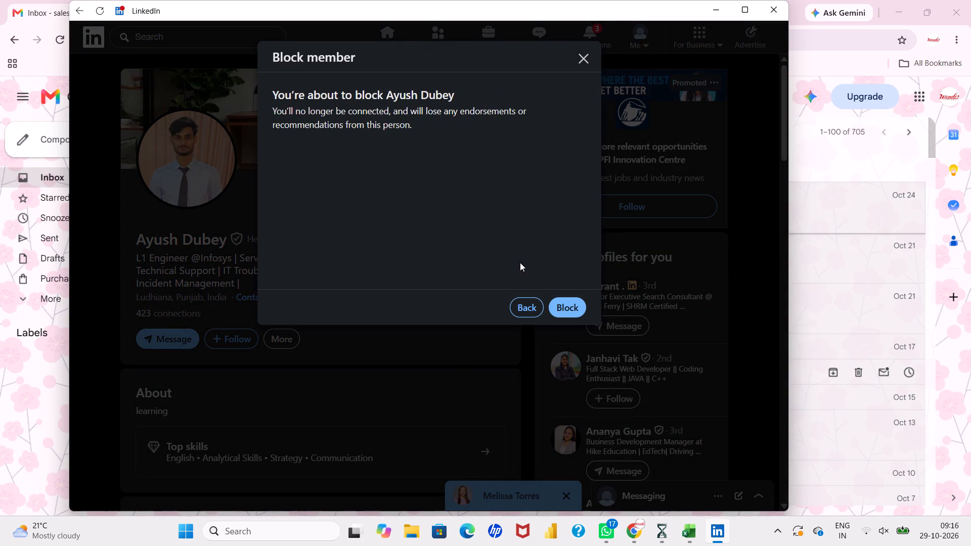
click(563, 307)
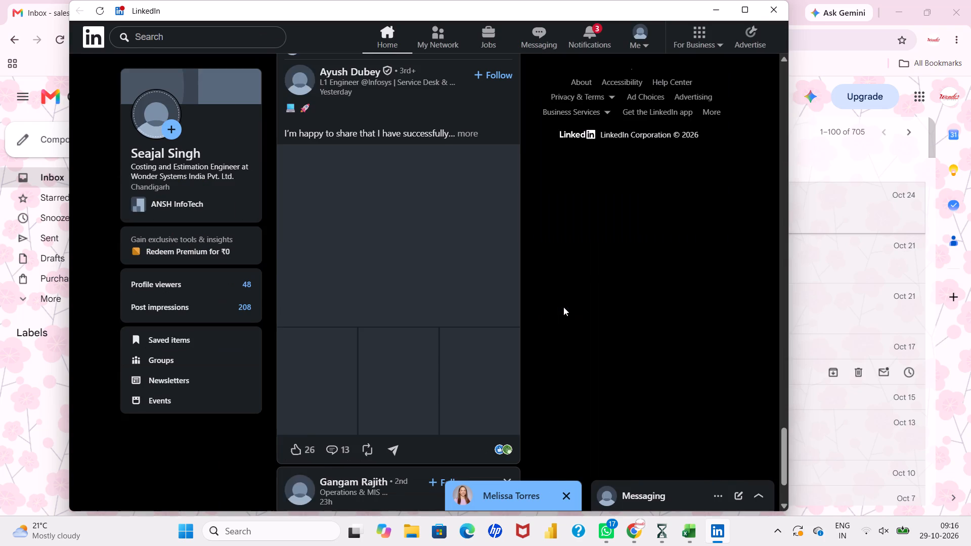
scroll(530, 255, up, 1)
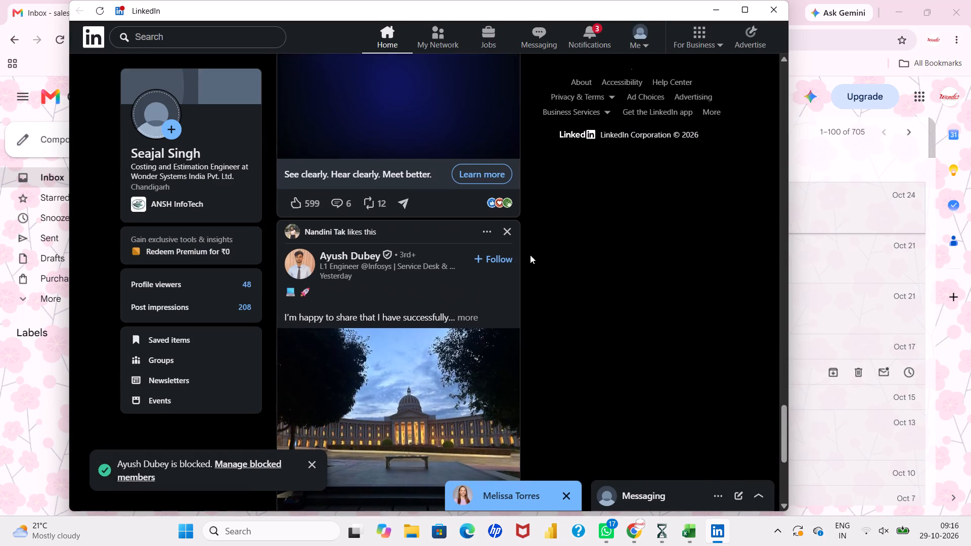
Check the LinkedIn notifications and network pages, and return to the home feed.
click(582, 36)
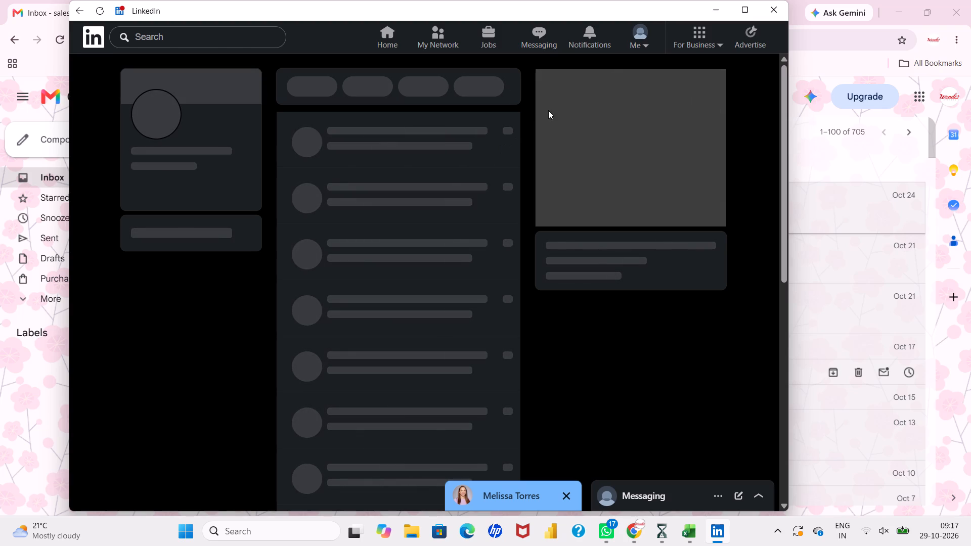
click(607, 42)
click(454, 43)
click(394, 34)
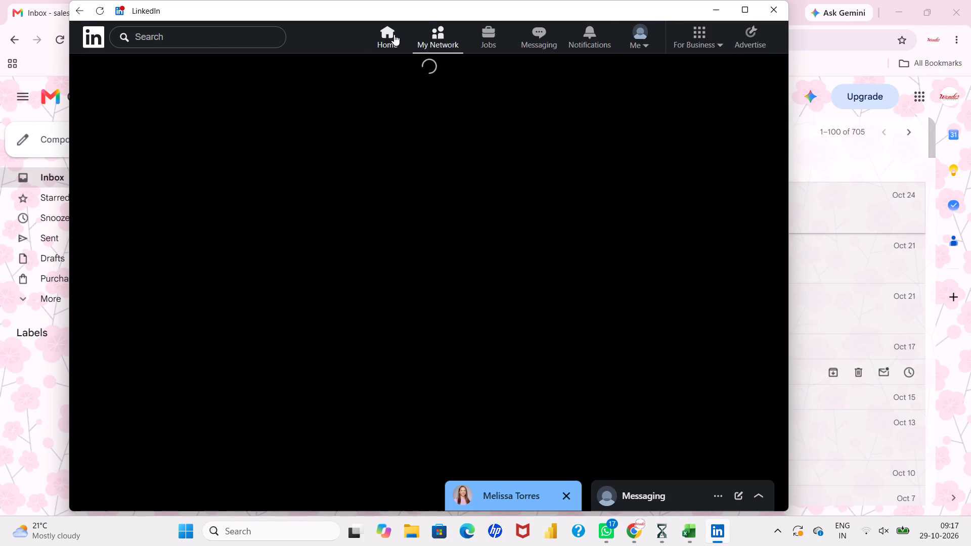
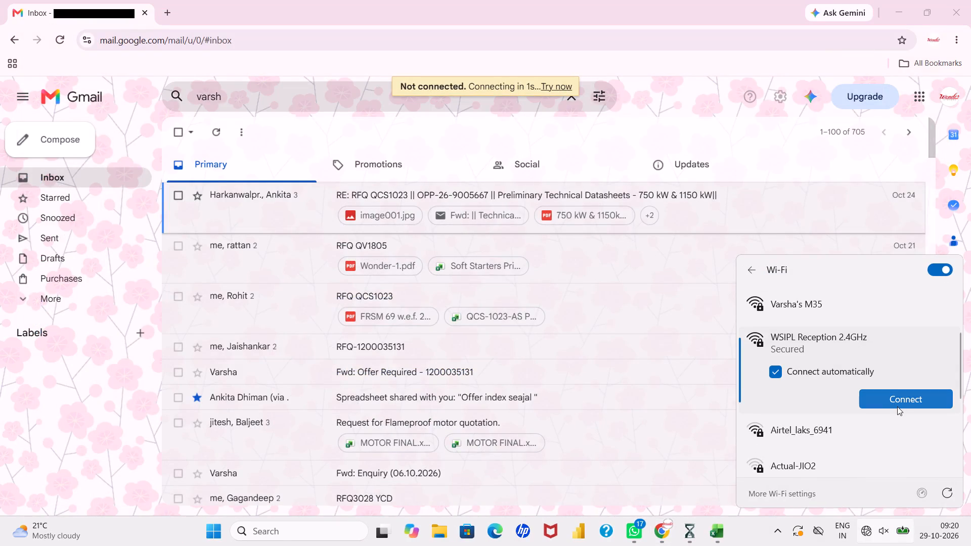
Start connecting the computer to the WSIPL Reception 2.4GHz Wi-Fi network, keeping automatic connection enabled.
click(897, 406)
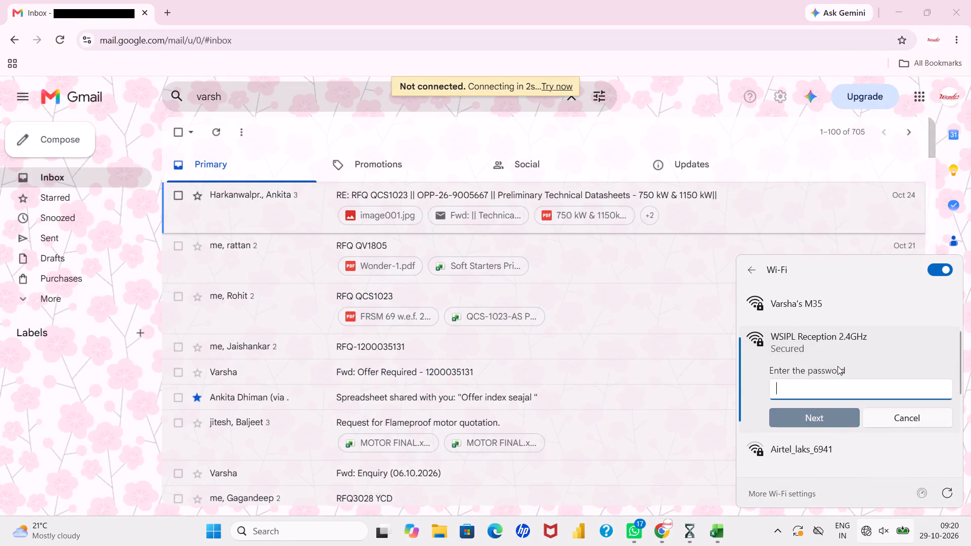
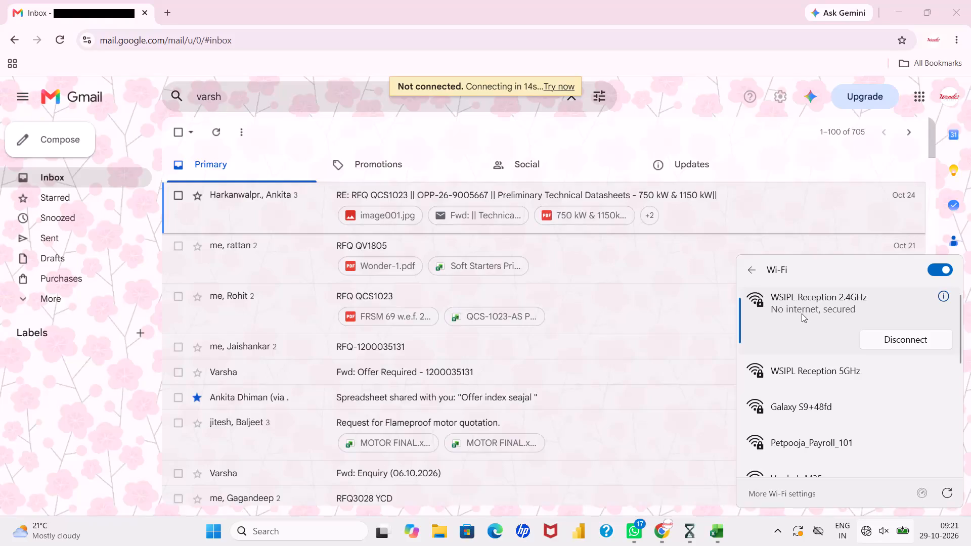
Connect the computer to the WSIPL Reception 5GHz Wi-Fi network.
click(819, 368)
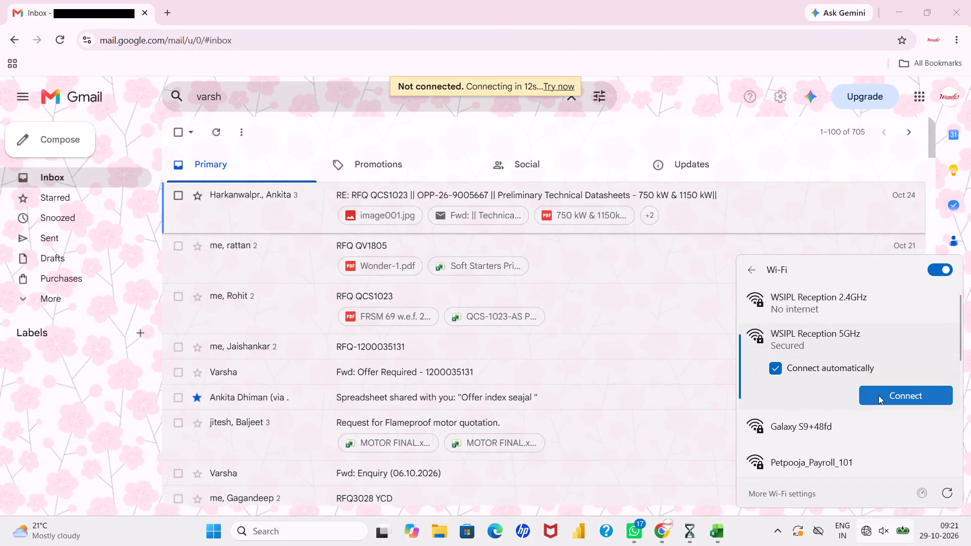
click(882, 396)
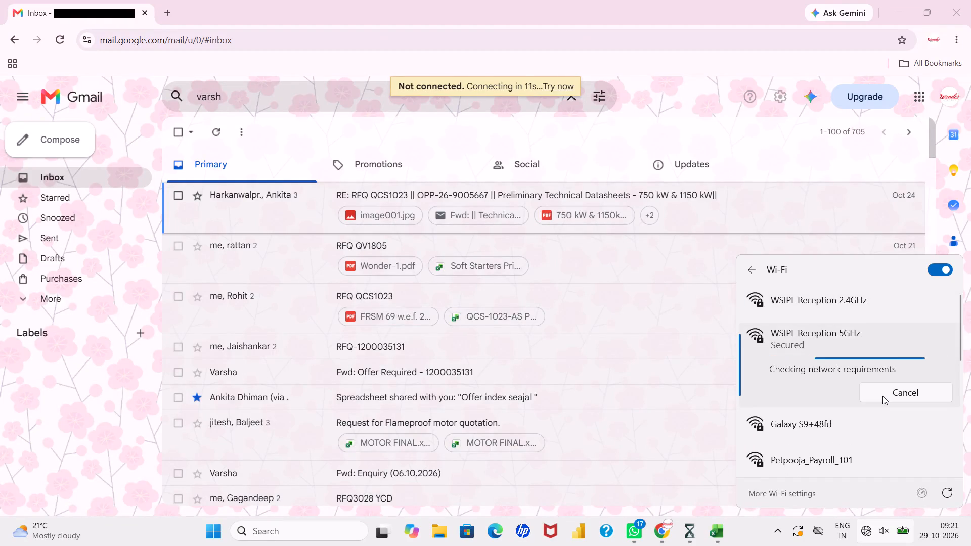
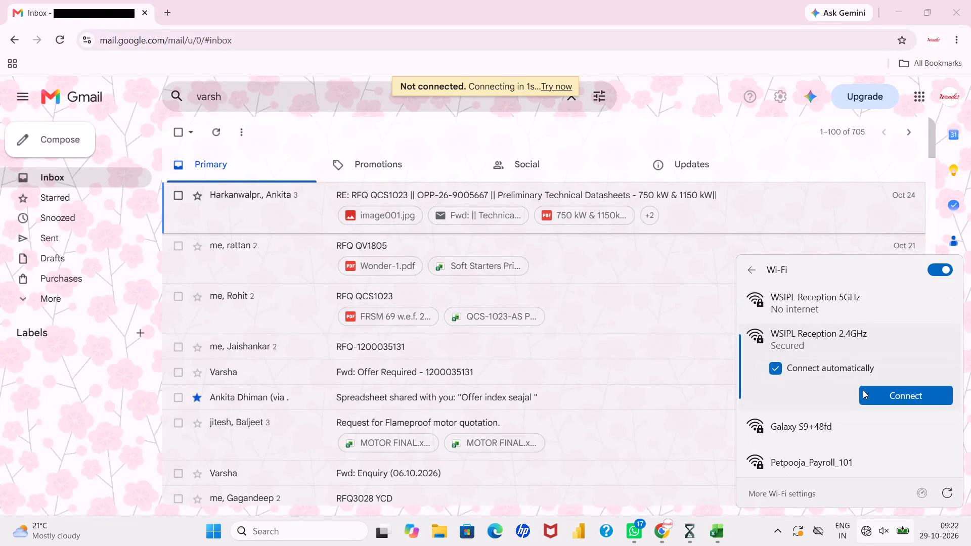
Connect the computer to the WSIPL Reception 2.4GHz Wi-Fi network, restarting the connection attempt once.
click(892, 398)
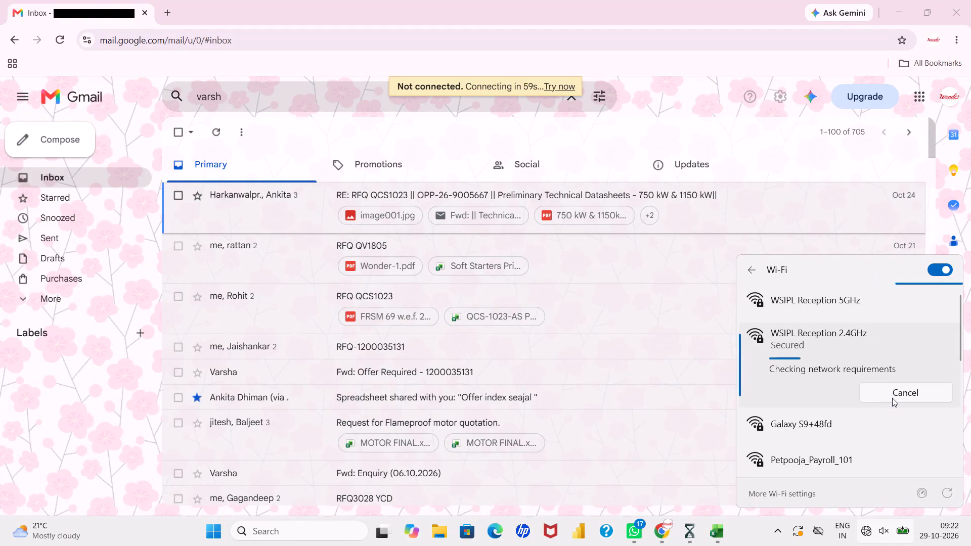
click(892, 398)
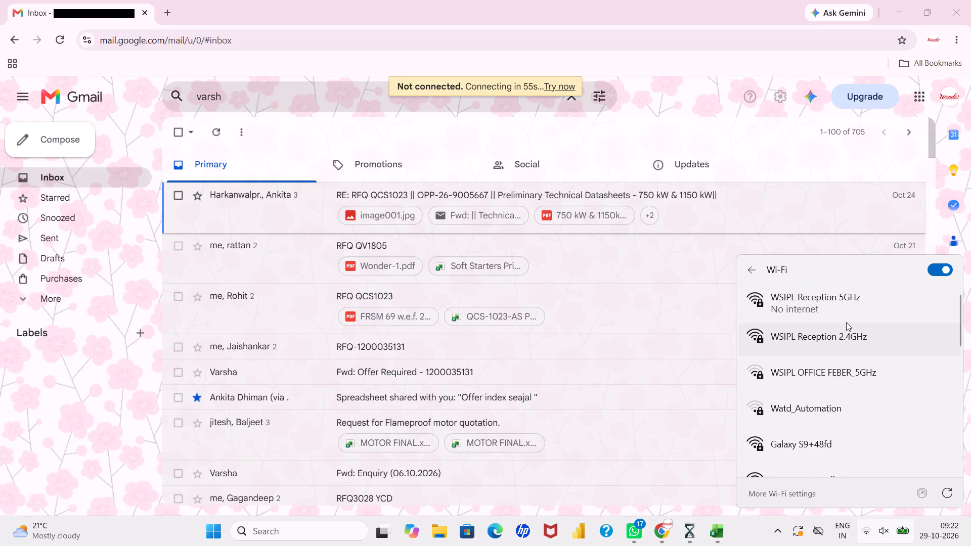
click(847, 329)
click(894, 400)
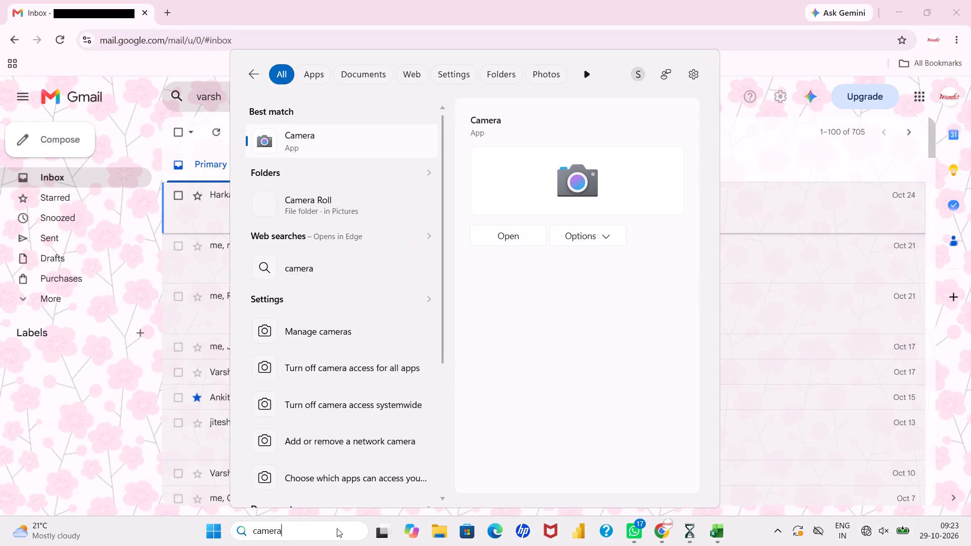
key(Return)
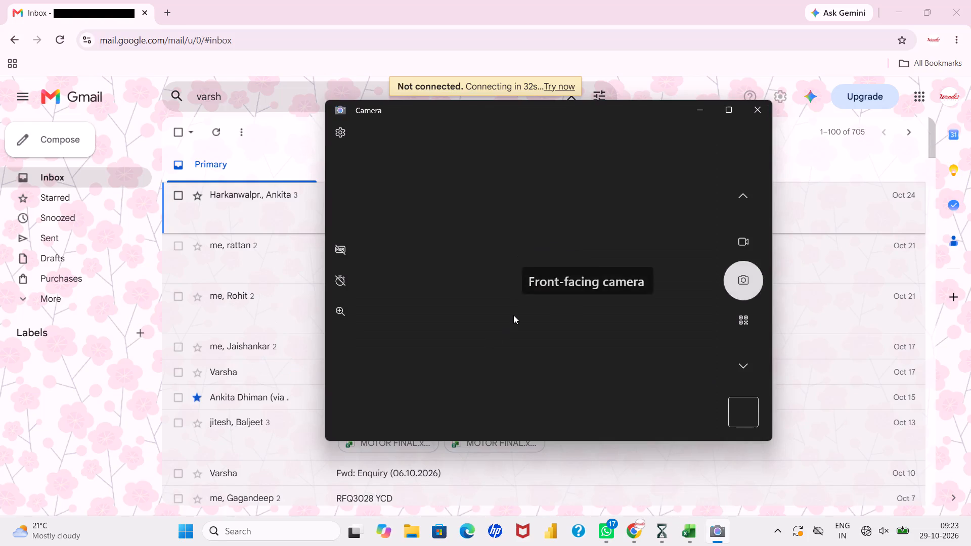
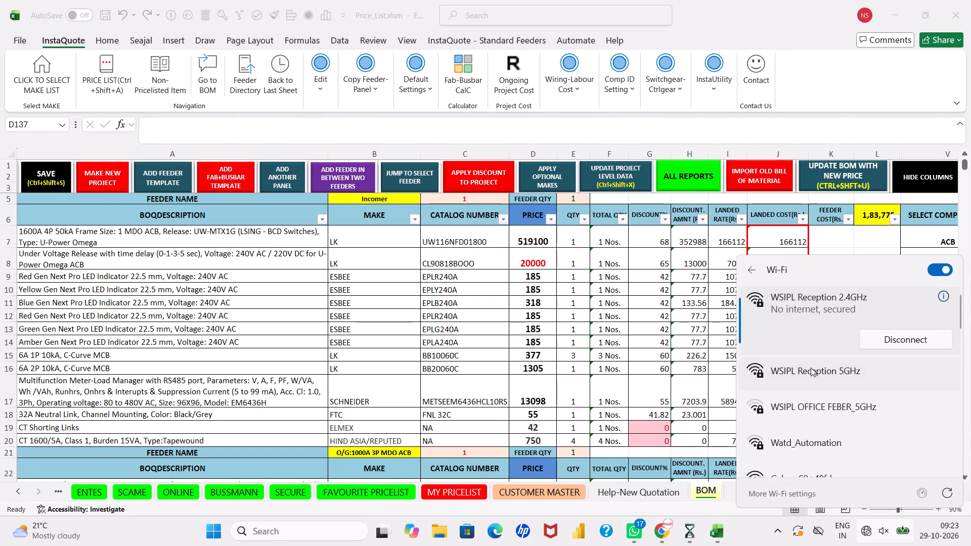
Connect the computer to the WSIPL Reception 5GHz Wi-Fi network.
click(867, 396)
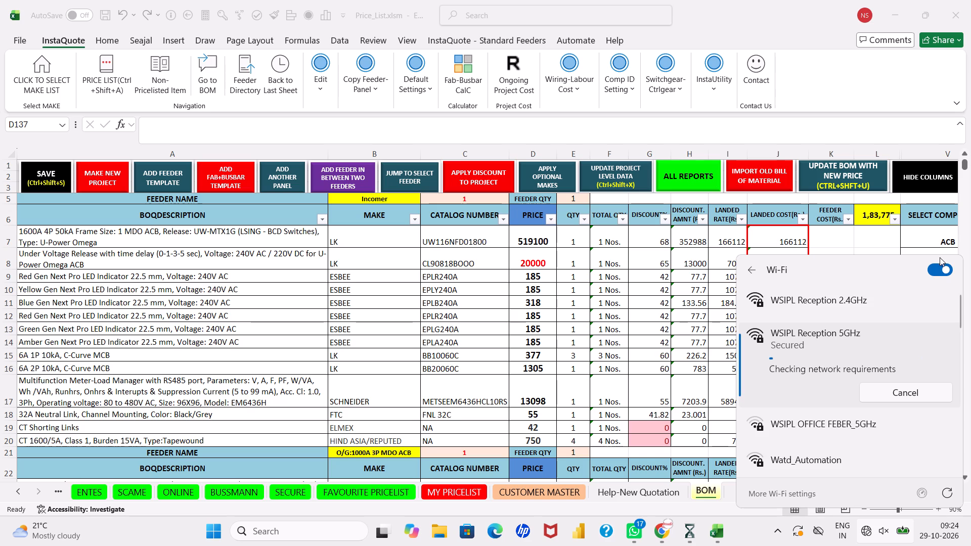
Restart the Wi-Fi by switching it off and on again.
click(936, 277)
click(936, 277)
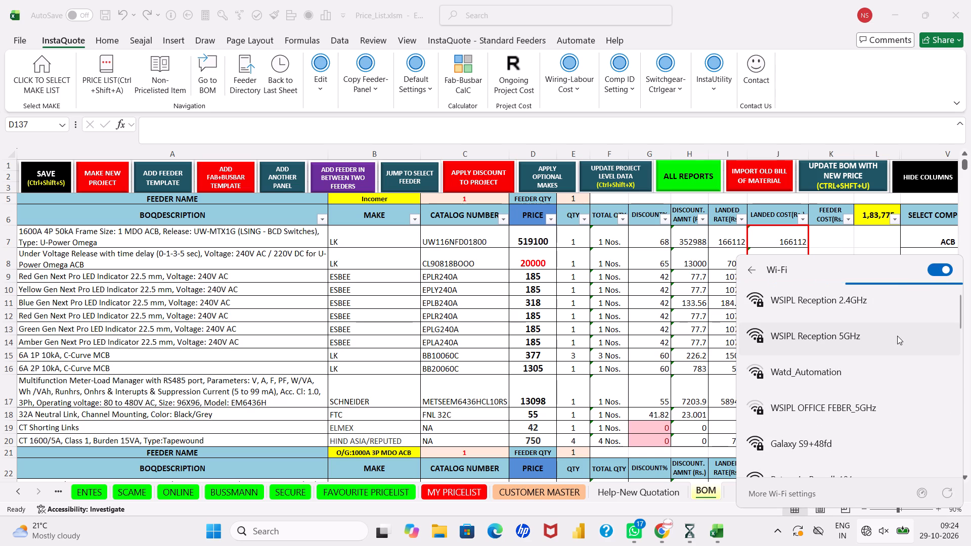
Look through the list of available Wi-Fi networks for one to connect to.
scroll(897, 368, down, 1)
scroll(897, 368, up, 2)
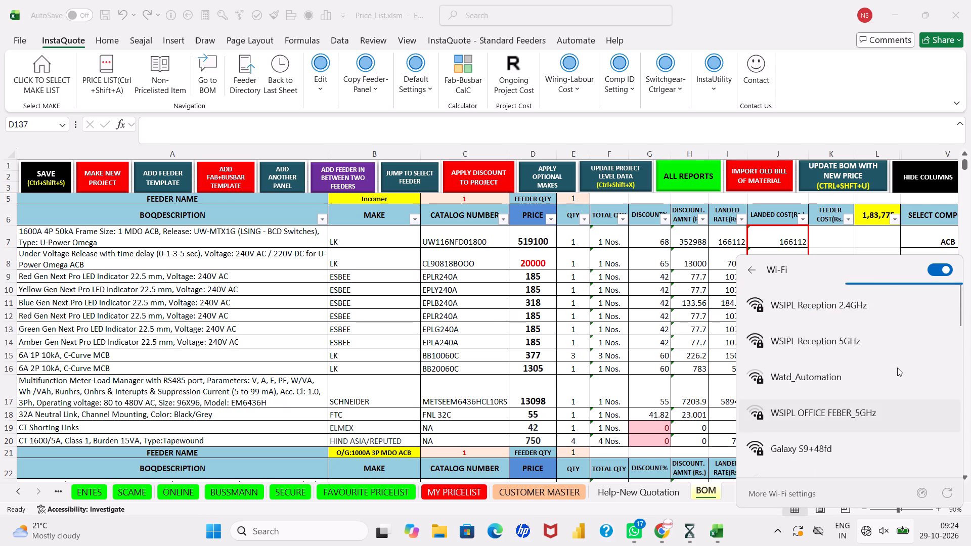
scroll(897, 368, down, 2)
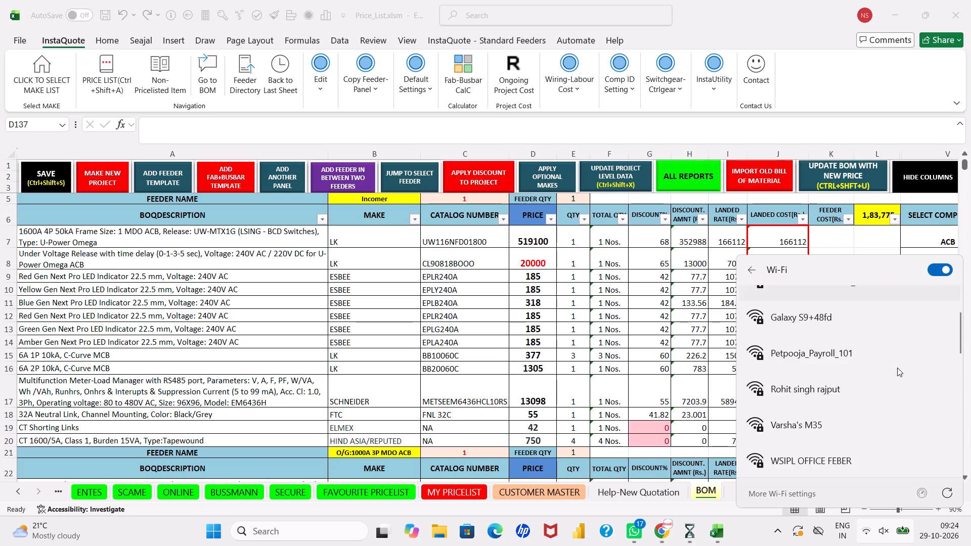
scroll(897, 368, down, 3)
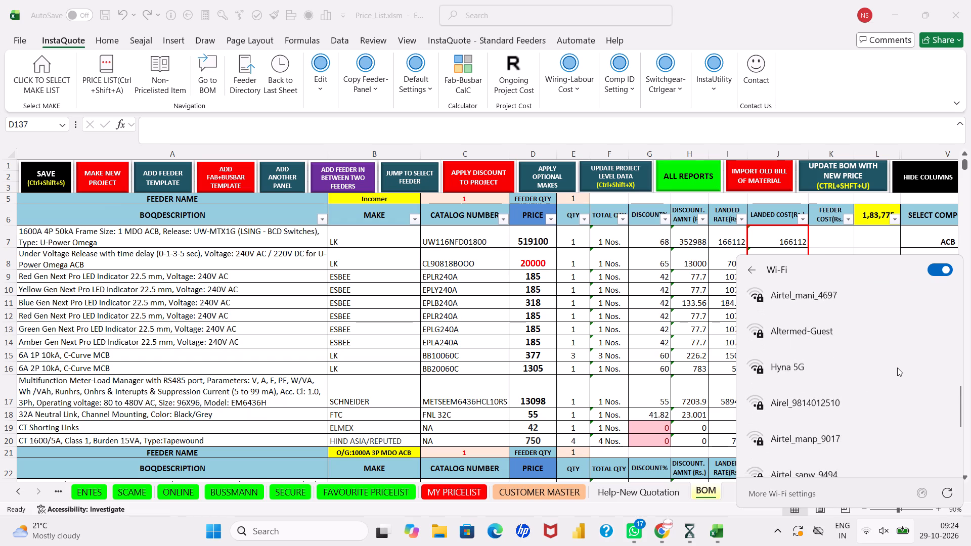
scroll(897, 368, down, 2)
scroll(897, 368, up, 4)
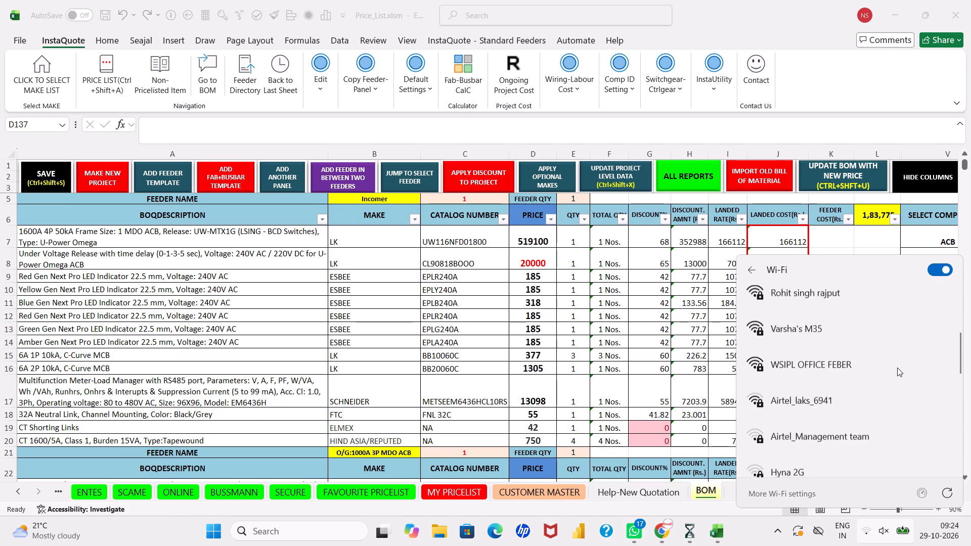